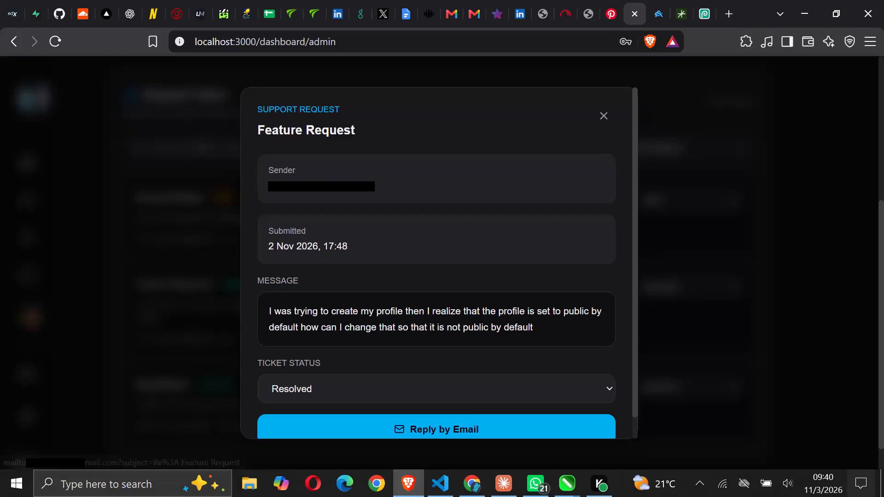
Try to reply by email to the Feature Request support ticket, and close its details.
{"action": "scroll", "coordinate": [520, 366], "scroll_direction": "down", "scroll_amount": 6}
{"action": "left_click", "coordinate": [440, 405]}
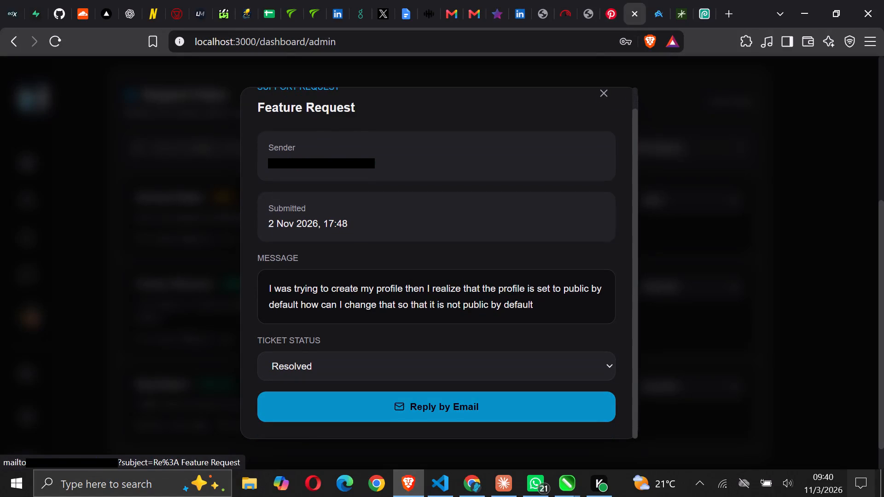
{"action": "scroll", "coordinate": [209, 302], "scroll_direction": "up", "scroll_amount": 1}
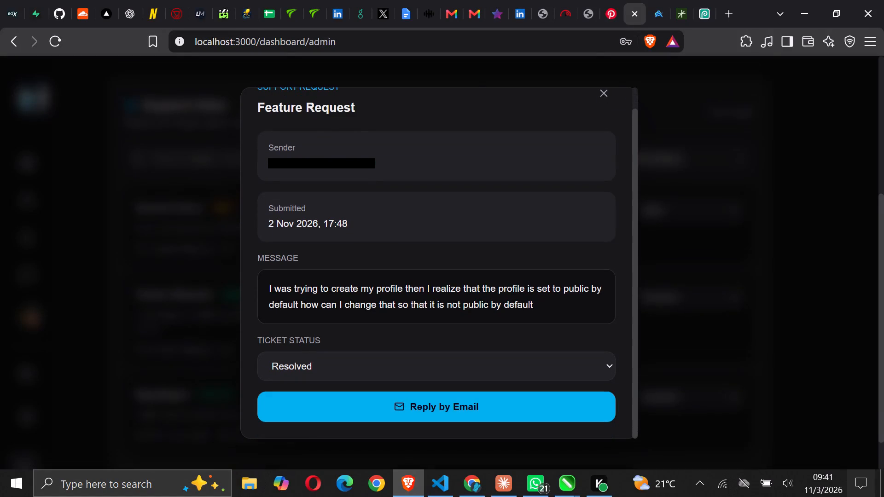
{"action": "scroll", "coordinate": [209, 302], "scroll_direction": "up", "scroll_amount": 1}
{"action": "scroll", "coordinate": [395, 243], "scroll_direction": "up", "scroll_amount": 5}
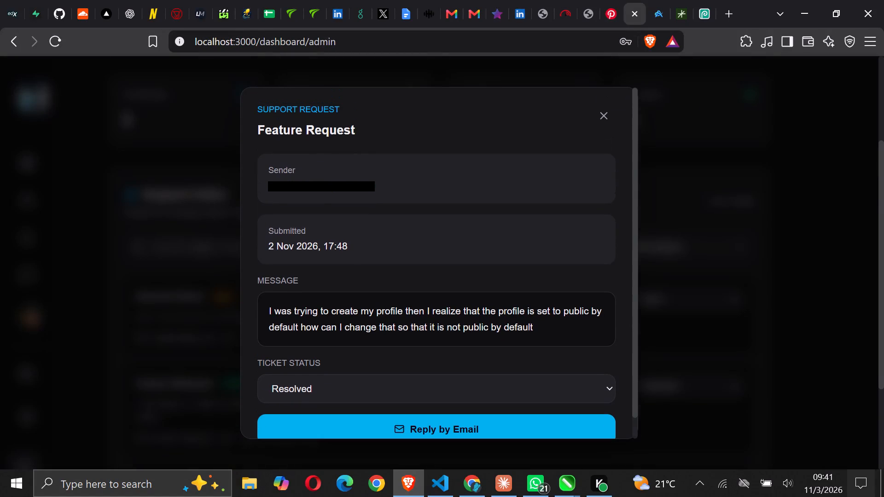
{"action": "left_click", "coordinate": [603, 116]}
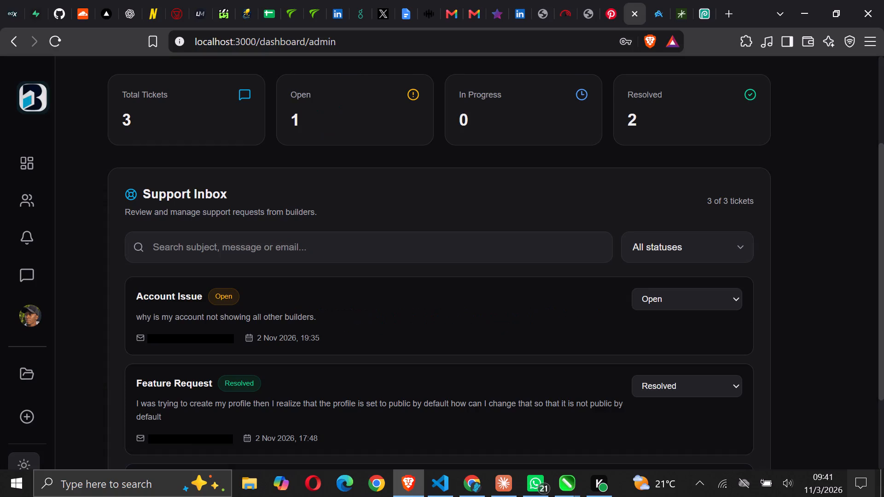
Look over the ticket summary and the builders' requests in the admin dashboard's Support Inbox.
{"action": "scroll", "coordinate": [400, 195], "scroll_direction": "up", "scroll_amount": 5}
{"action": "scroll", "coordinate": [400, 195], "scroll_direction": "down", "scroll_amount": 1}
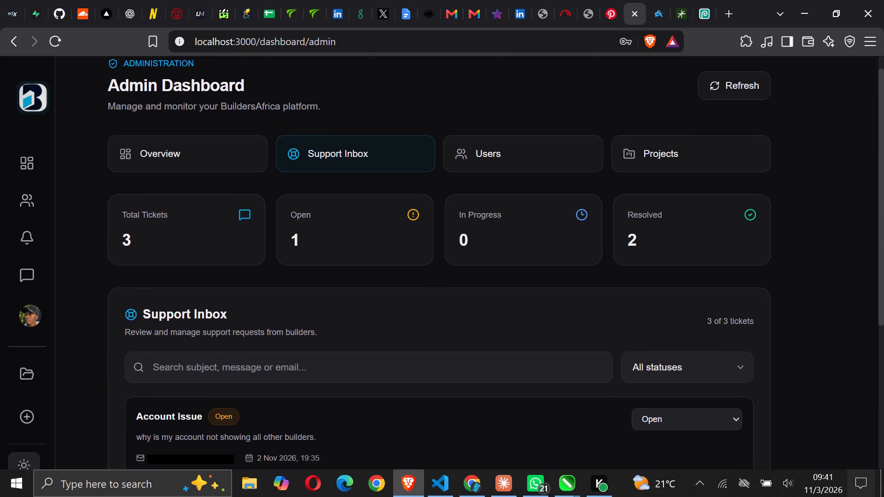
{"action": "scroll", "coordinate": [400, 195], "scroll_direction": "down", "scroll_amount": 1}
{"action": "scroll", "coordinate": [400, 195], "scroll_direction": "up", "scroll_amount": 2}
{"action": "scroll", "coordinate": [400, 196], "scroll_direction": "down", "scroll_amount": 2}
{"action": "scroll", "coordinate": [400, 196], "scroll_direction": "up", "scroll_amount": 1}
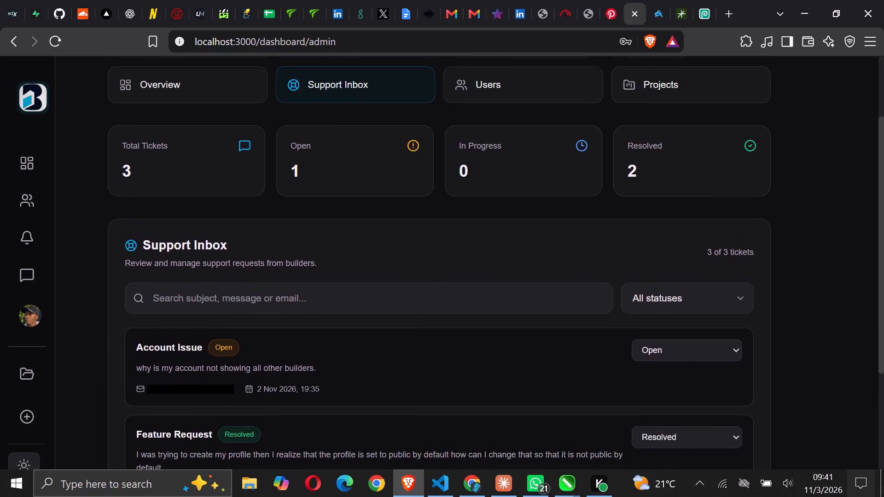
{"action": "scroll", "coordinate": [400, 196], "scroll_direction": "up", "scroll_amount": 1}
{"action": "scroll", "coordinate": [400, 196], "scroll_direction": "down", "scroll_amount": 3}
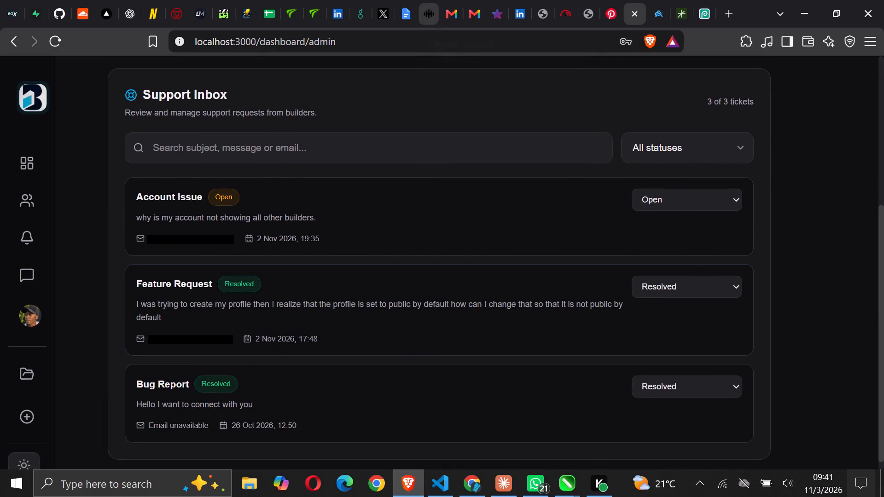
Go to the Silencio recording history and rewind Swahili Free Speech recording 18960344 to its beginning.
{"action": "left_click", "coordinate": [424, 9]}
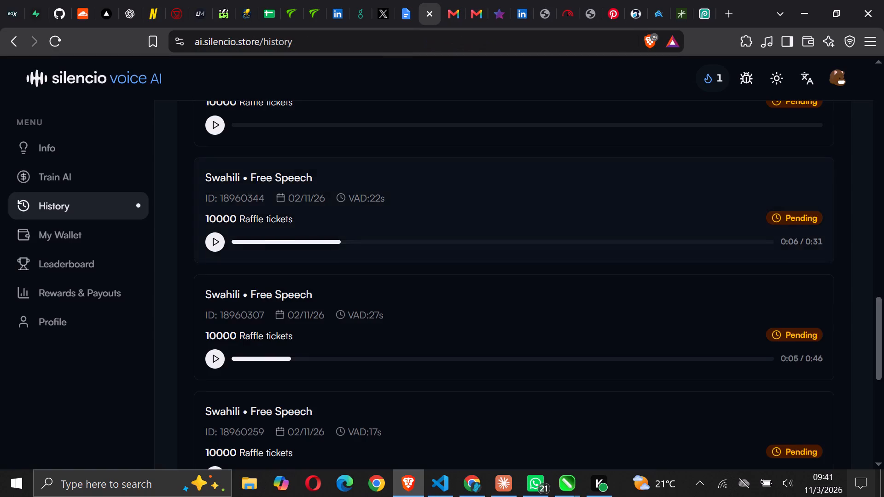
{"action": "scroll", "coordinate": [434, 287], "scroll_direction": "up", "scroll_amount": 2}
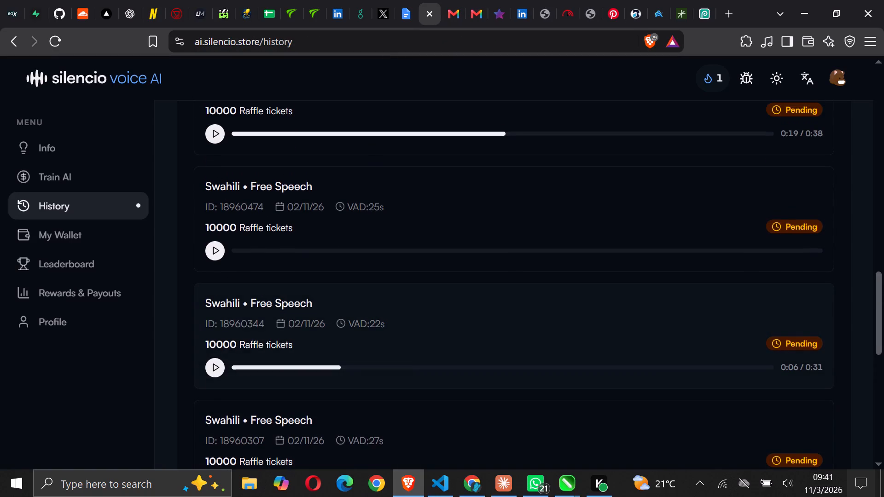
{"action": "left_click", "coordinate": [240, 369]}
{"action": "right_click_drag", "start_coordinate": [239, 369], "coordinate": [214, 369]}
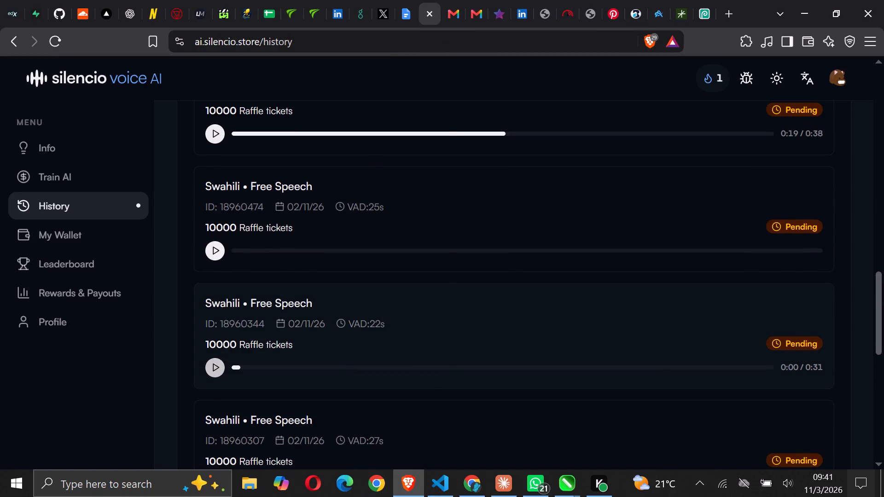
{"action": "left_click", "coordinate": [455, 393]}
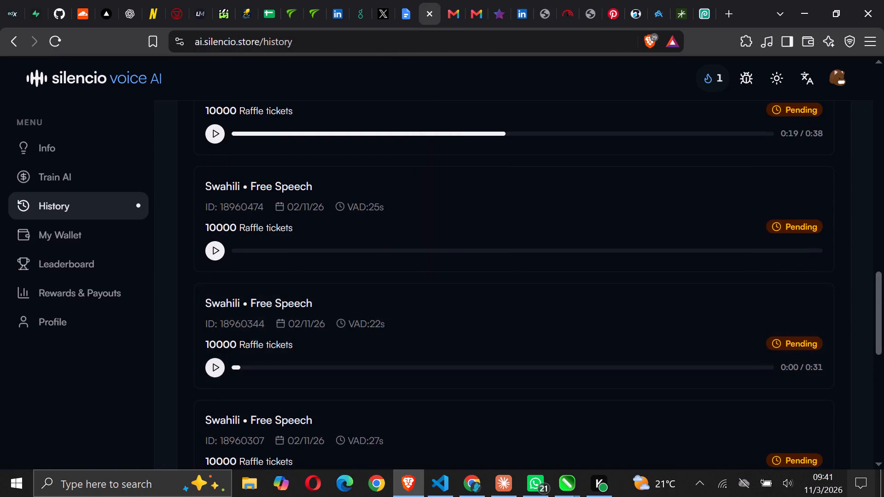
Play Swahili Free Speech recording 18960527, pause and rewind it, and review the Recording Stats above the list.
{"action": "scroll", "coordinate": [326, 270], "scroll_direction": "up", "scroll_amount": 4}
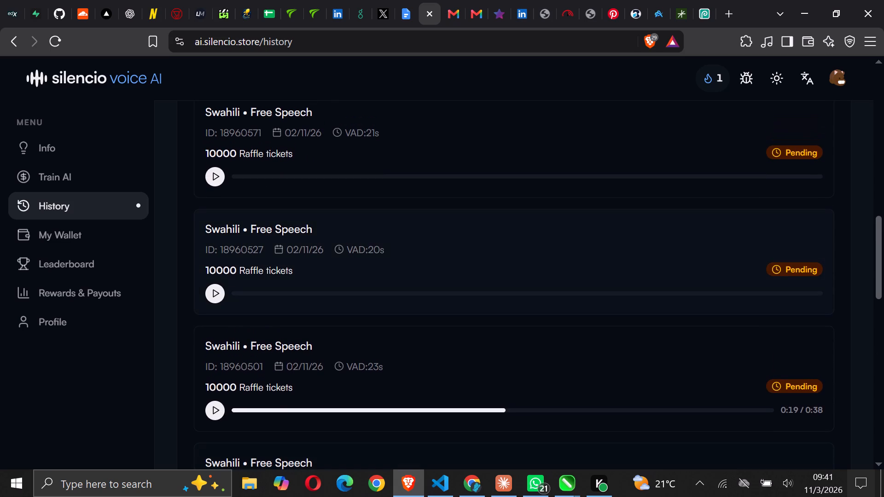
{"action": "left_click", "coordinate": [216, 292]}
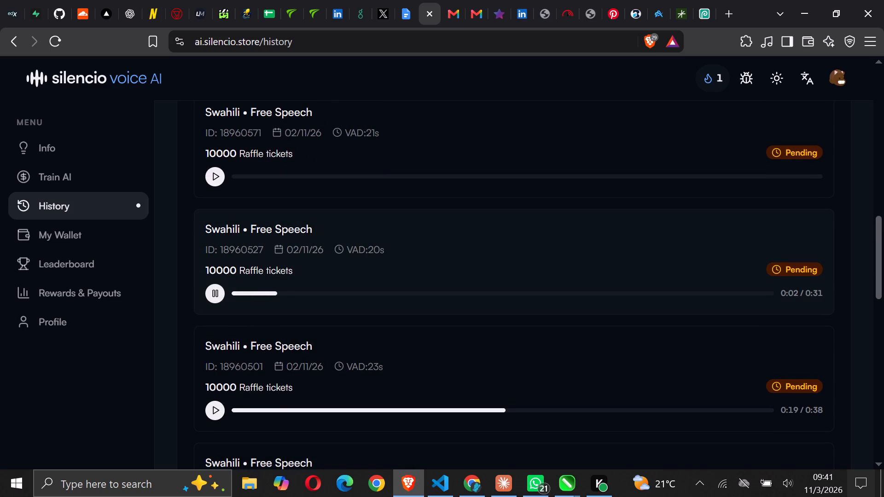
{"action": "left_click", "coordinate": [234, 295]}
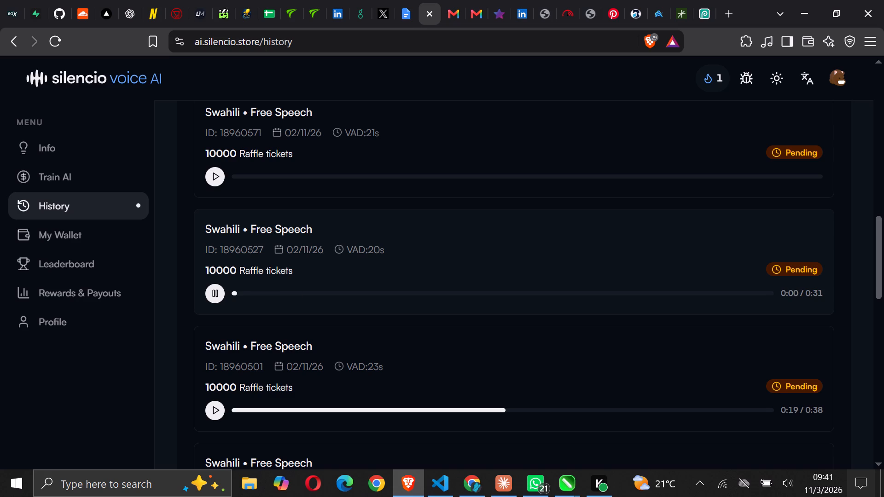
{"action": "left_click", "coordinate": [213, 295]}
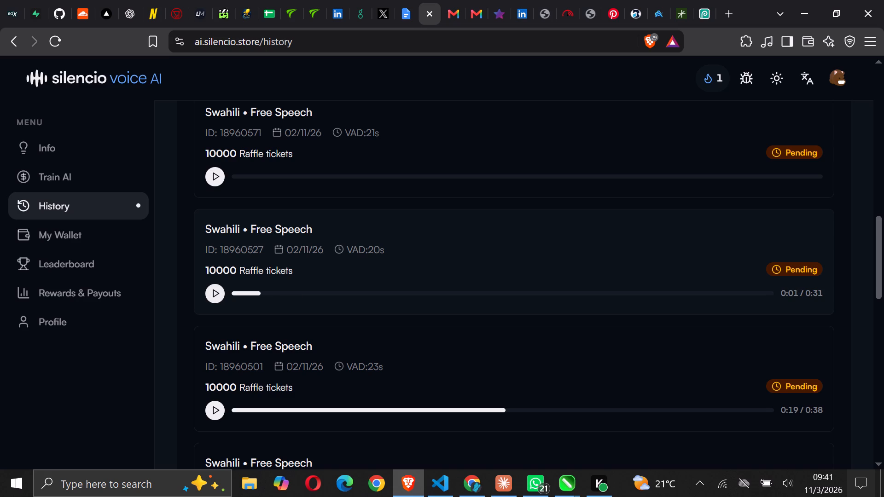
{"action": "left_click", "coordinate": [234, 295]}
{"action": "scroll", "coordinate": [284, 283], "scroll_direction": "up", "scroll_amount": 3}
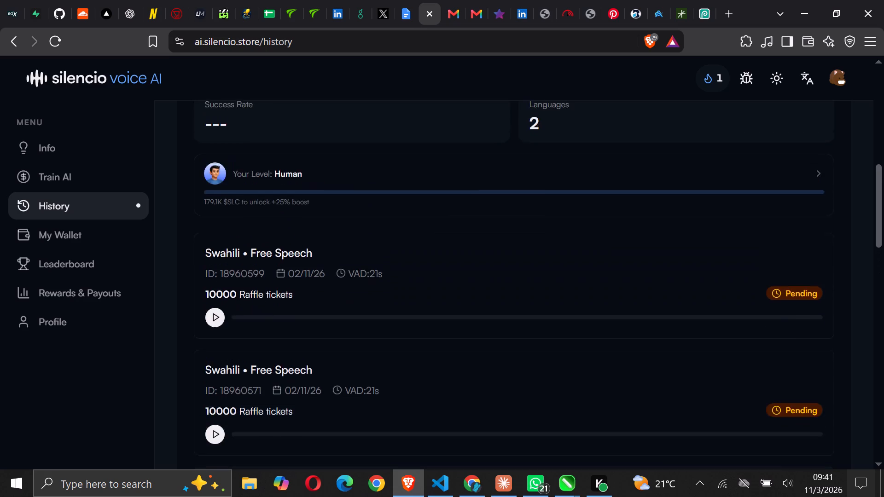
{"action": "scroll", "coordinate": [284, 283], "scroll_direction": "up", "scroll_amount": 7}
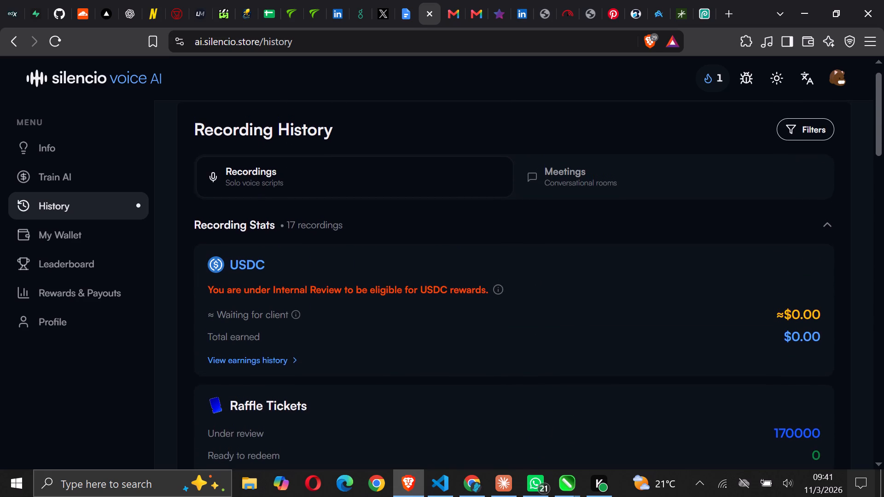
{"action": "scroll", "coordinate": [284, 283], "scroll_direction": "up", "scroll_amount": 4}
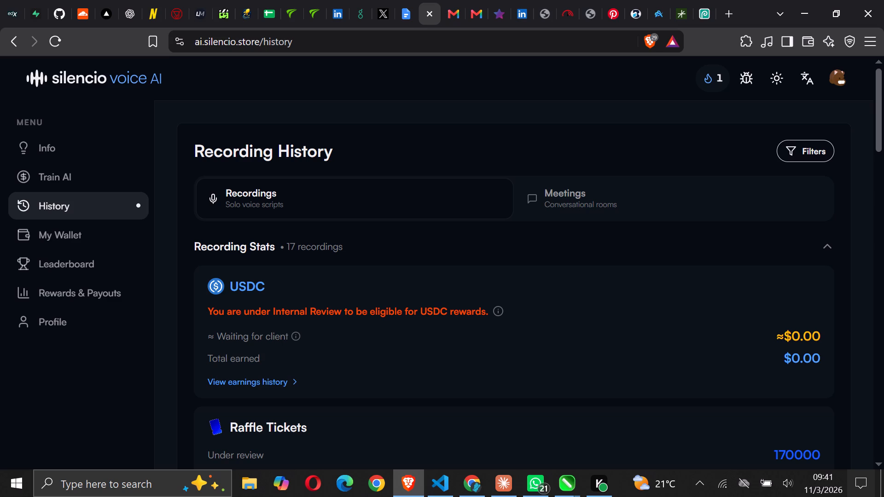
Browse the Productive Playhouse career page's job openings through to the Swahili and Swedish roles.
{"action": "left_click", "coordinate": [501, 17]}
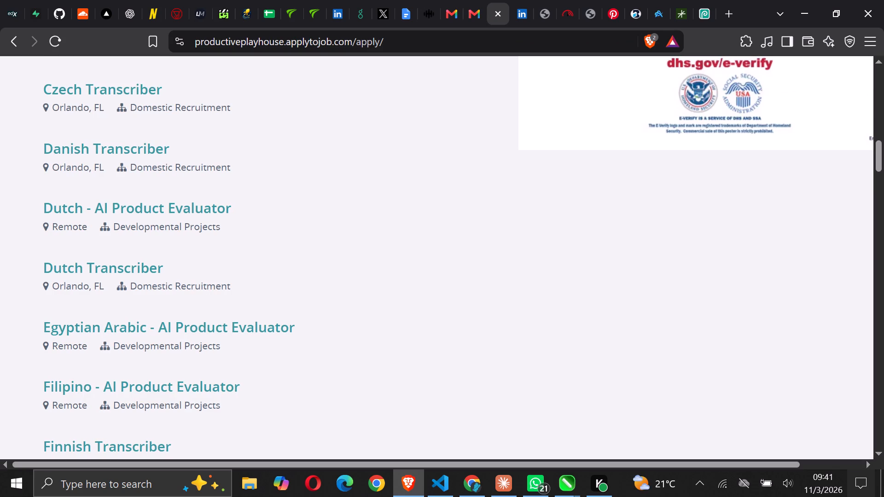
{"action": "scroll", "coordinate": [233, 289], "scroll_direction": "down", "scroll_amount": 3}
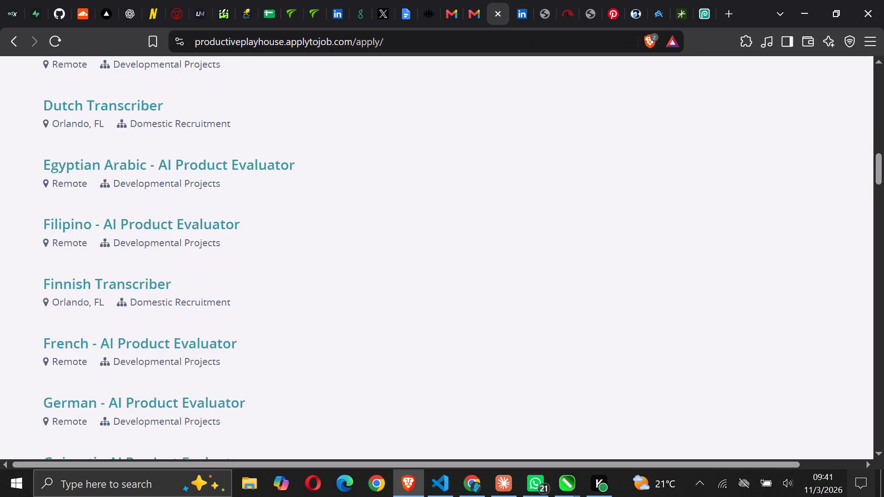
{"action": "scroll", "coordinate": [233, 289], "scroll_direction": "down", "scroll_amount": 9}
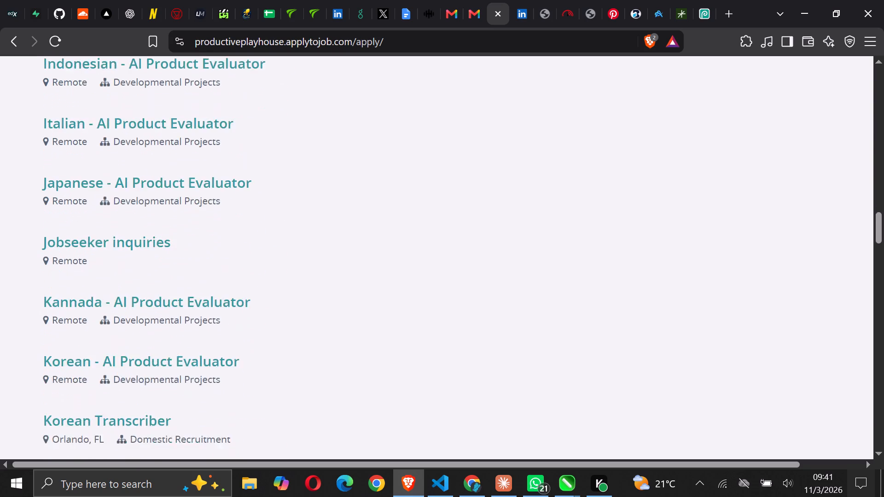
{"action": "scroll", "coordinate": [233, 289], "scroll_direction": "down", "scroll_amount": 9}
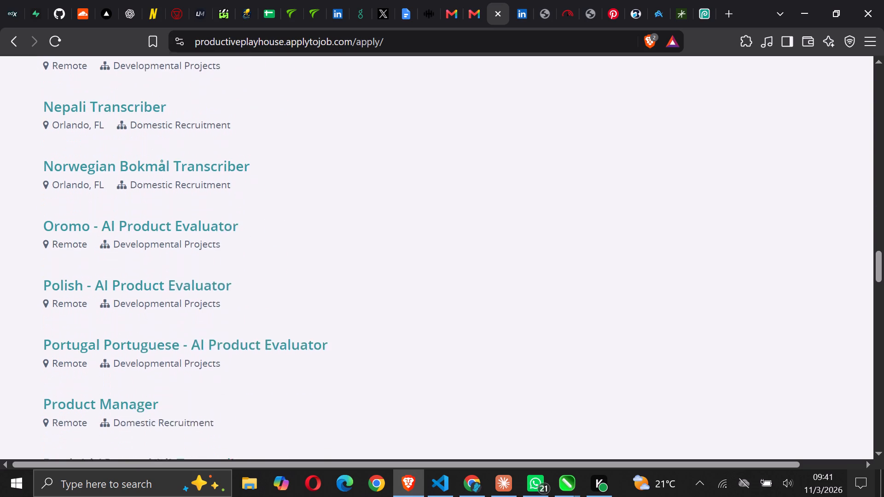
{"action": "scroll", "coordinate": [339, 313], "scroll_direction": "down", "scroll_amount": 3}
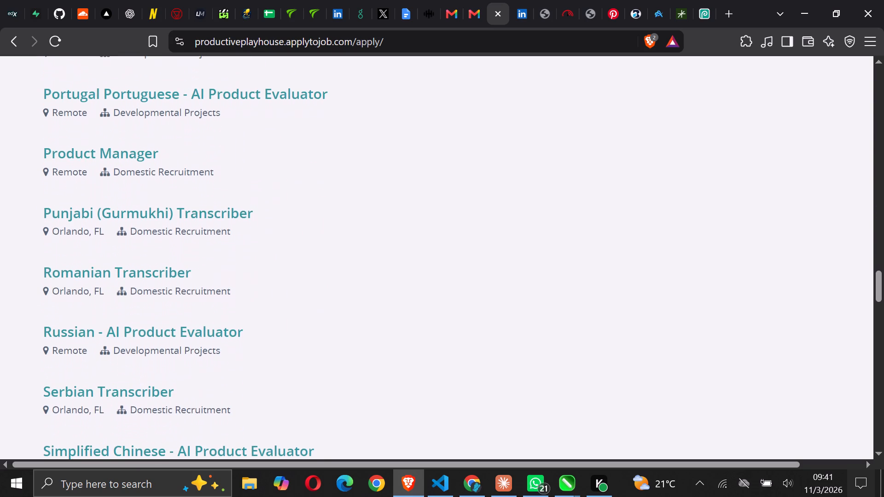
{"action": "scroll", "coordinate": [339, 313], "scroll_direction": "up", "scroll_amount": 1}
{"action": "scroll", "coordinate": [339, 313], "scroll_direction": "down", "scroll_amount": 6}
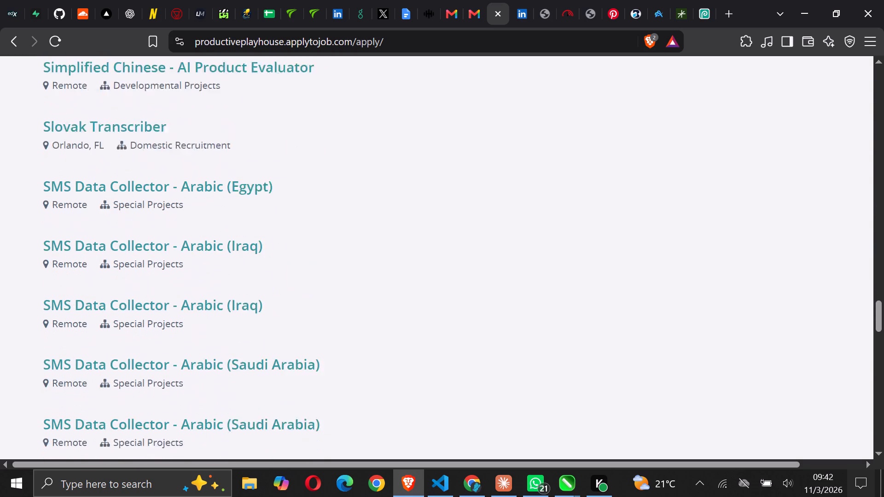
{"action": "scroll", "coordinate": [339, 313], "scroll_direction": "down", "scroll_amount": 5}
{"action": "scroll", "coordinate": [339, 313], "scroll_direction": "up", "scroll_amount": 1}
{"action": "scroll", "coordinate": [339, 313], "scroll_direction": "down", "scroll_amount": 7}
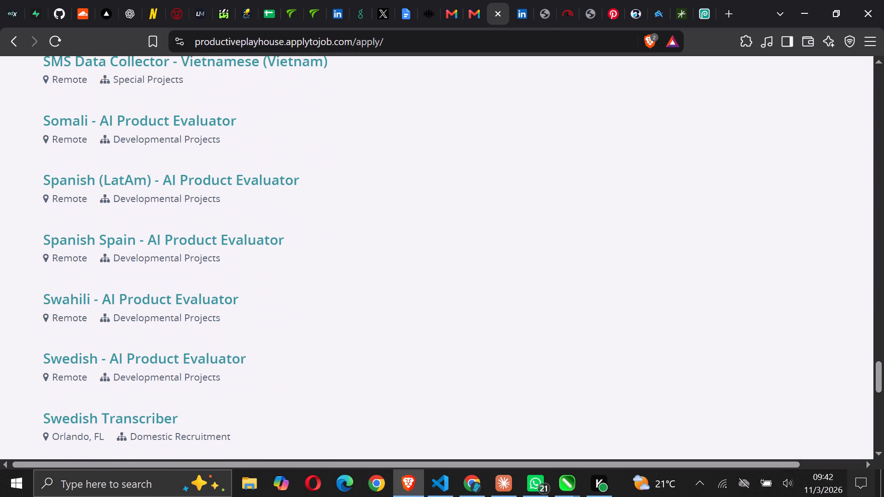
View the Calendar Design 2024 pin on Pinterest.
{"action": "left_click", "coordinate": [613, 14]}
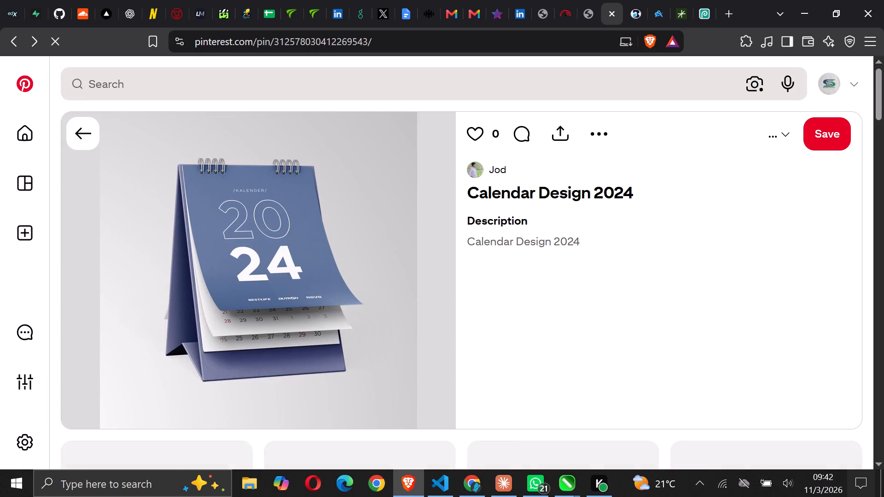
{"action": "scroll", "coordinate": [540, 348], "scroll_direction": "down", "scroll_amount": 1}
{"action": "scroll", "coordinate": [540, 348], "scroll_direction": "up", "scroll_amount": 2}
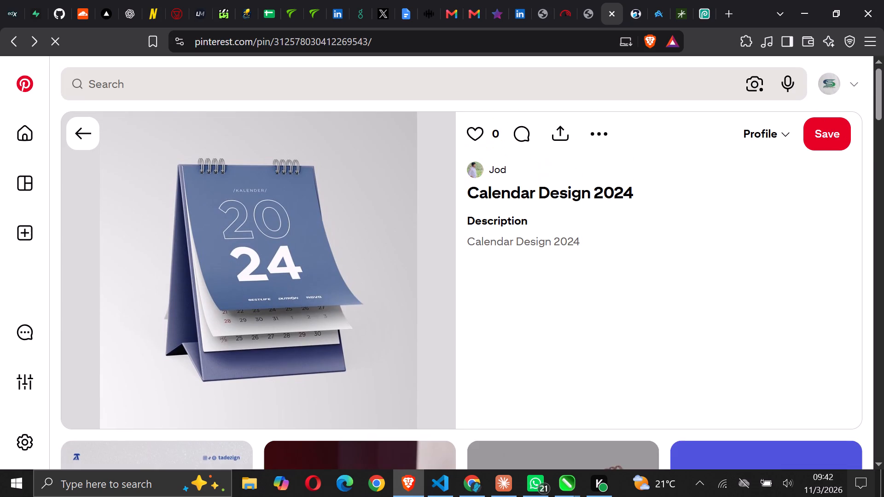
Switch to CorelDRAW and close the Recovered_UNTITLED-1_2 document without saving its changes.
{"action": "left_click", "coordinate": [569, 487]}
{"action": "left_click", "coordinate": [793, 425]}
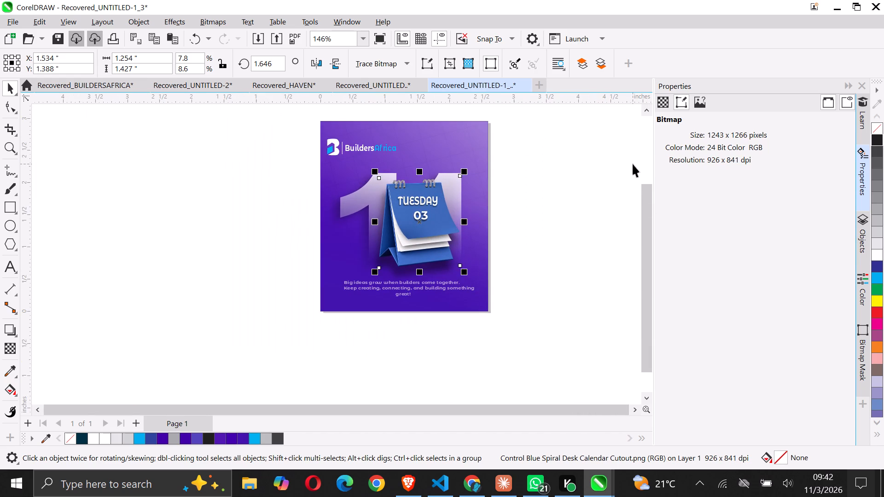
{"action": "left_click", "coordinate": [353, 82]}
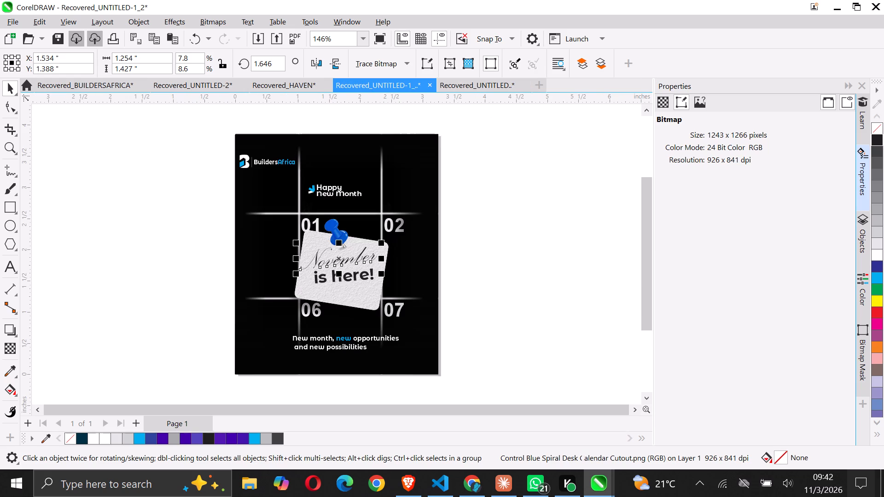
{"action": "left_click", "coordinate": [429, 86]}
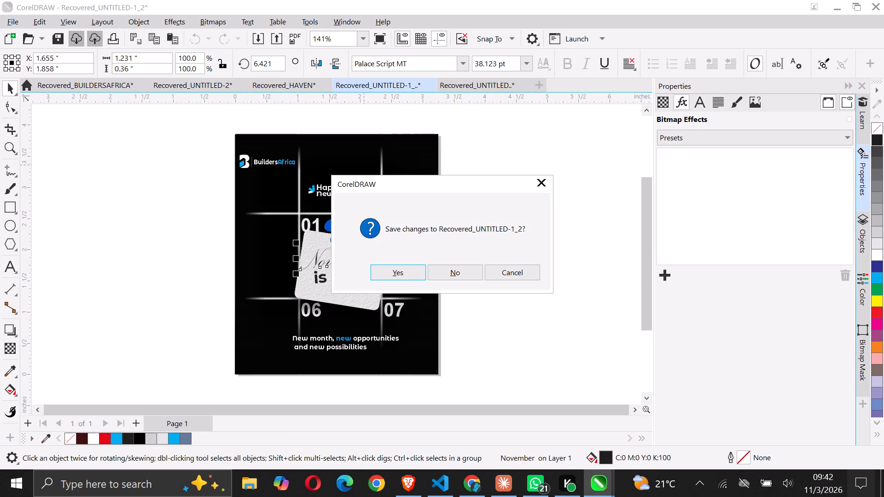
{"action": "left_click", "coordinate": [443, 265]}
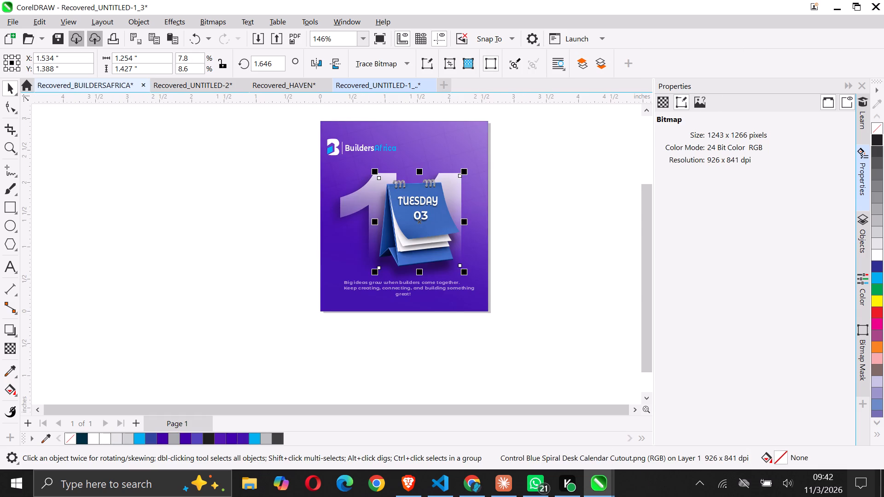
In the Recovered_BUILDERSAFRICA document, set the tagline words Build, Grow and Connect to Montserrat Alternates (Bold).
{"action": "left_click", "coordinate": [62, 86]}
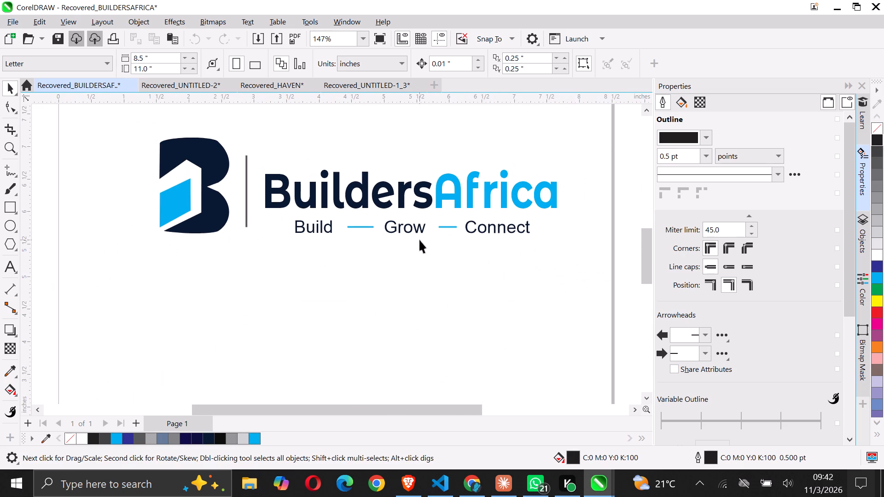
{"action": "left_click", "coordinate": [402, 228]}
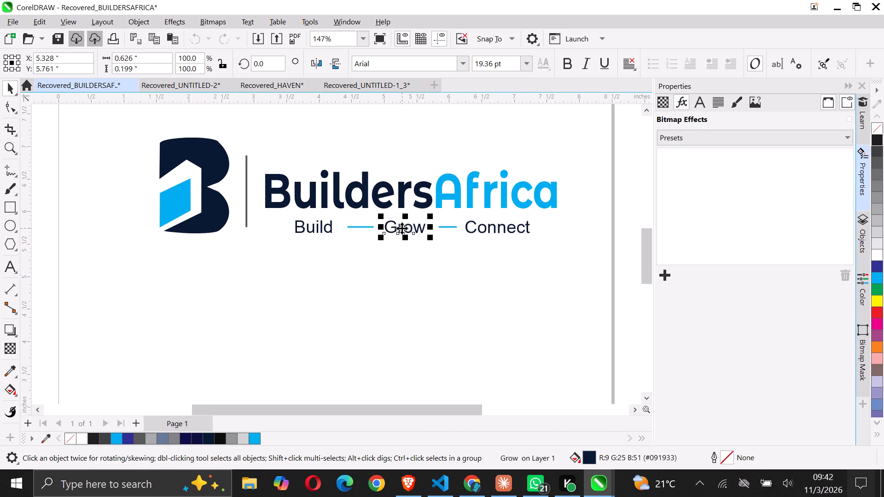
{"action": "left_click", "coordinate": [318, 229]}
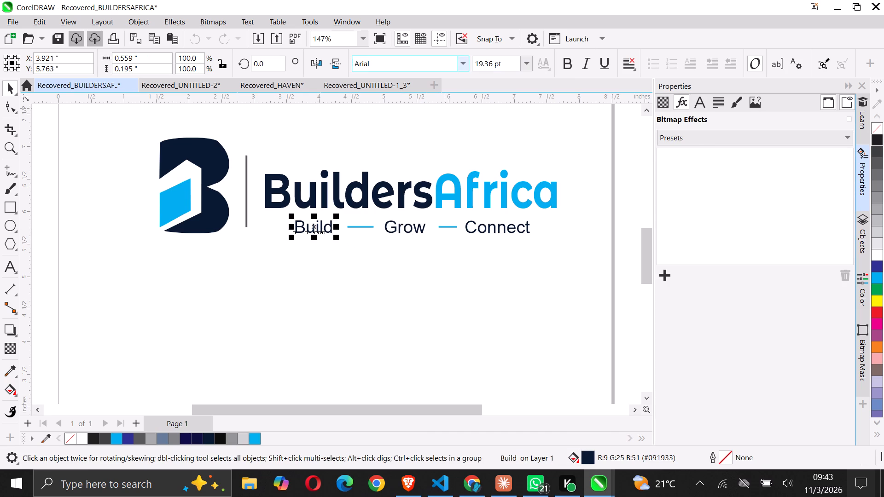
{"action": "left_click", "coordinate": [463, 62]}
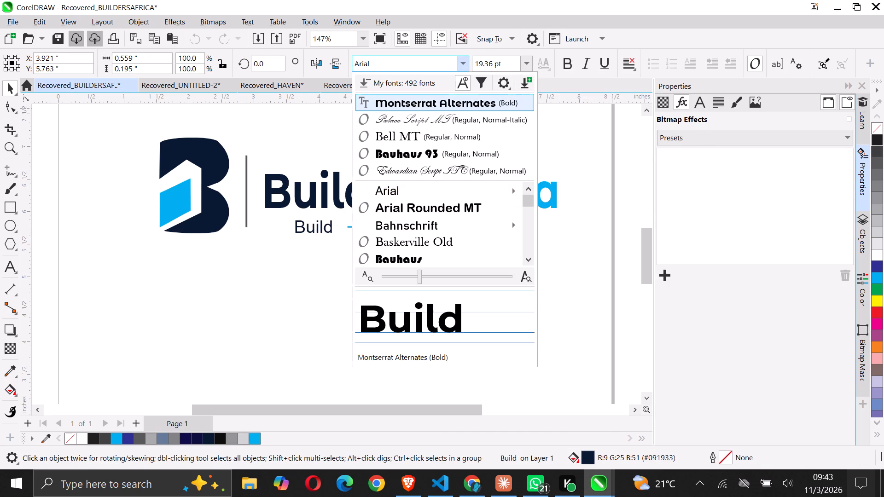
{"action": "left_click", "coordinate": [439, 106]}
{"action": "left_click", "coordinate": [397, 227]}
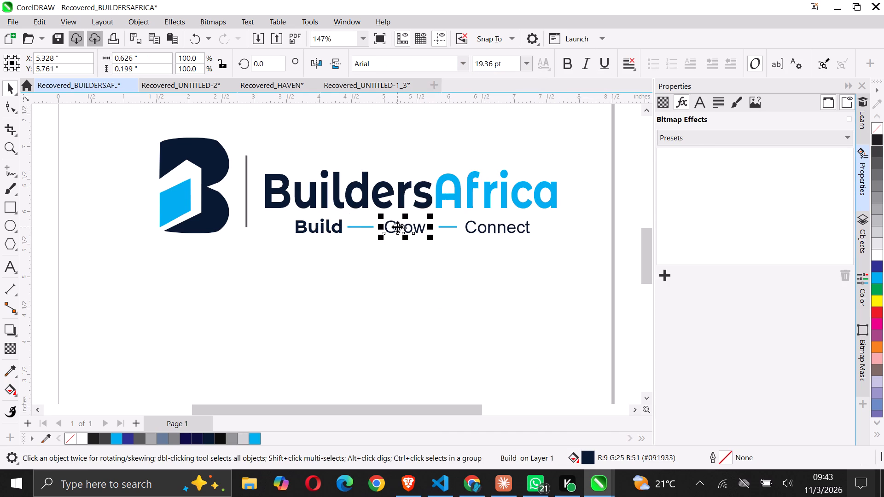
{"action": "left_click", "coordinate": [464, 67]}
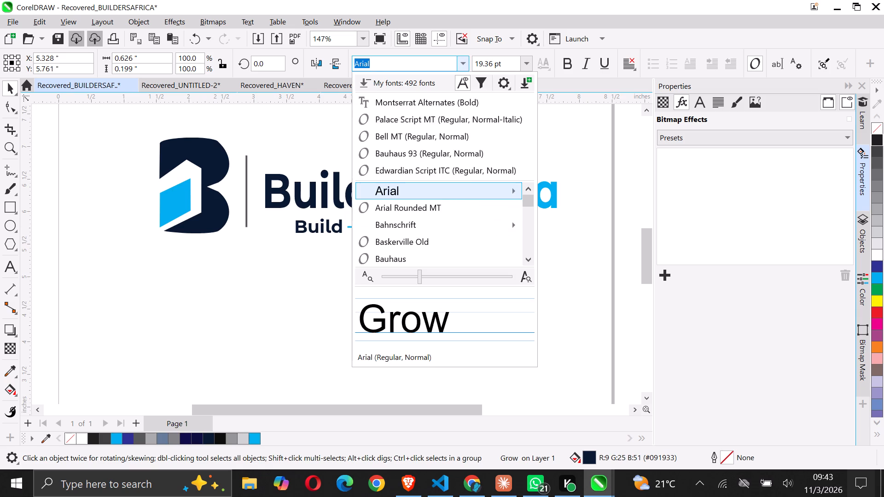
{"action": "left_click", "coordinate": [429, 106]}
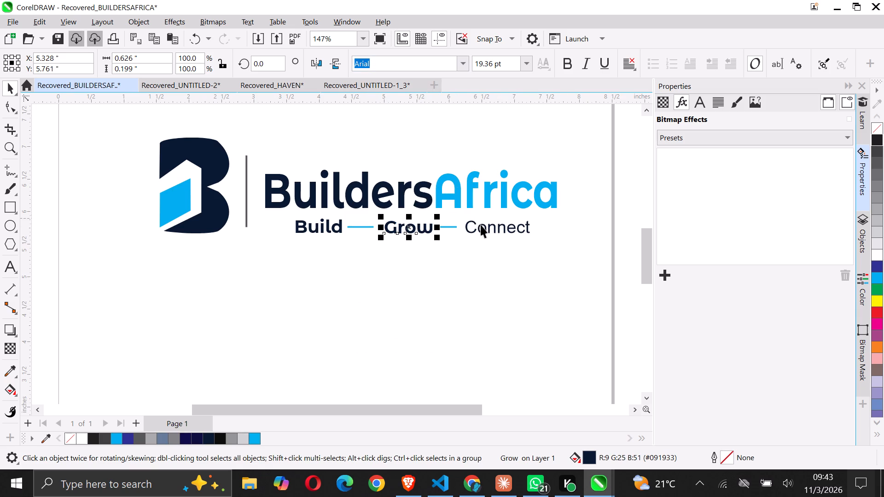
{"action": "left_click", "coordinate": [483, 228]}
{"action": "left_click", "coordinate": [461, 64]}
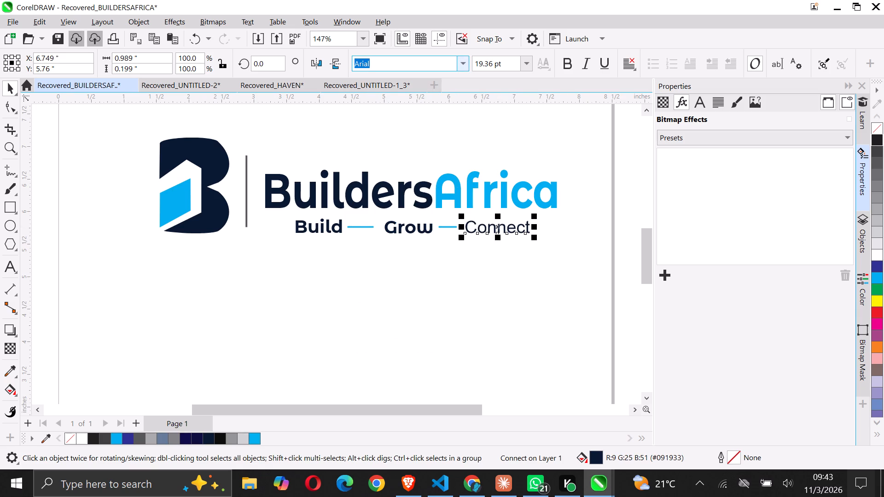
{"action": "left_click", "coordinate": [410, 103]}
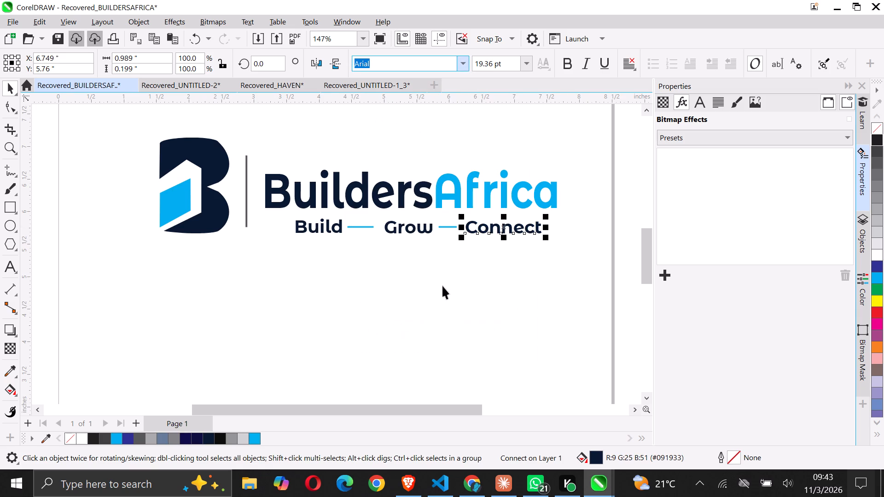
{"action": "left_click", "coordinate": [442, 318]}
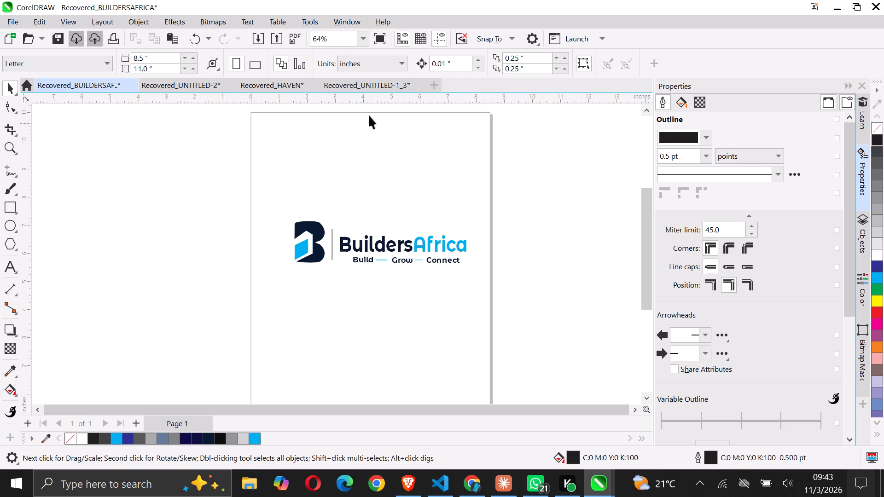
In the Recovered_UNTITLED-1_3 document, replace the weekday text on the calendar page with WEDNESDAY.
{"action": "left_click", "coordinate": [359, 85]}
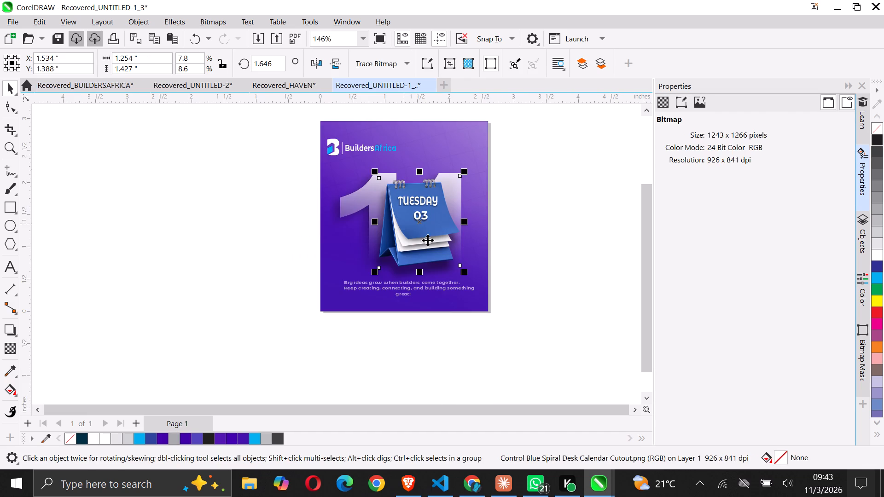
{"action": "left_click", "coordinate": [205, 287]}
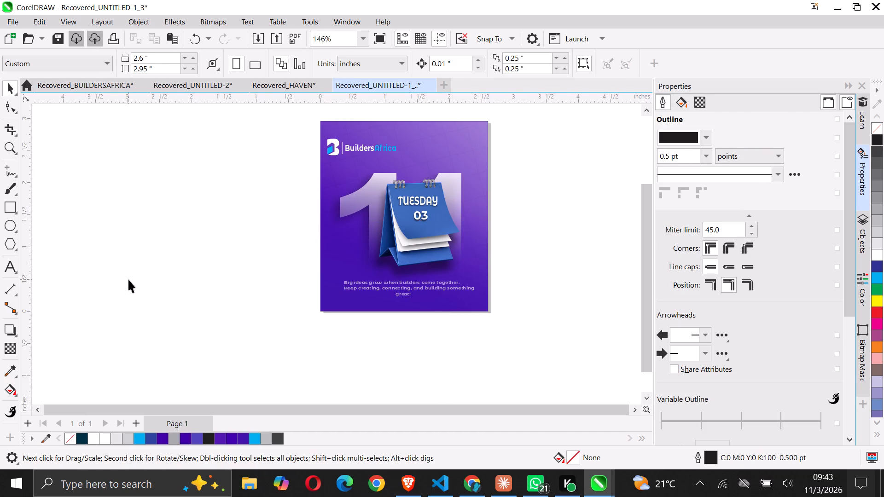
{"action": "left_click", "coordinate": [191, 280]}
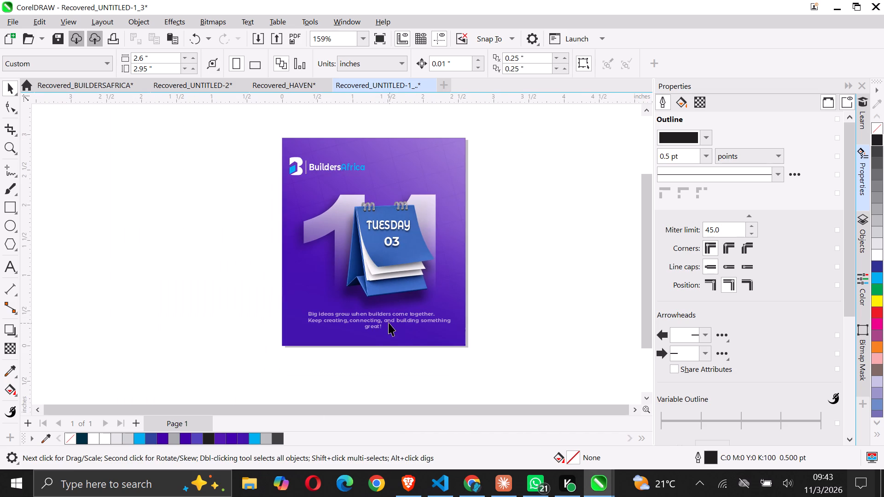
{"action": "left_click", "coordinate": [389, 323]}
{"action": "left_click", "coordinate": [392, 240]}
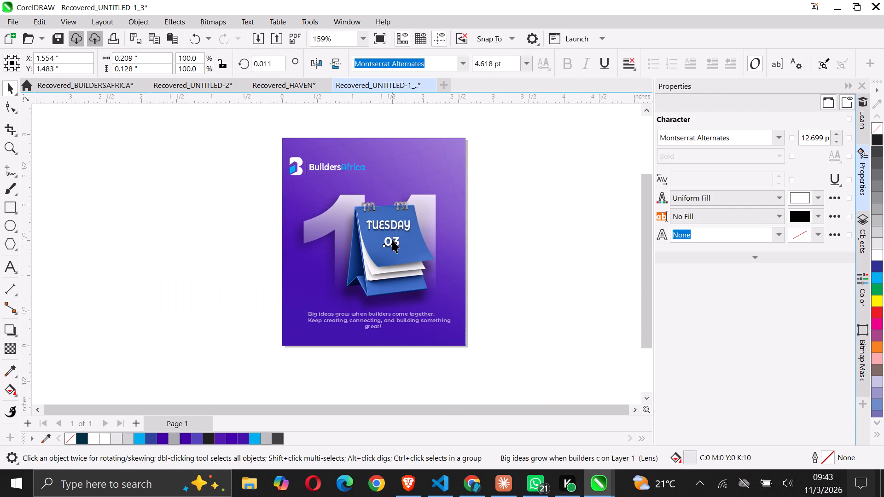
{"action": "left_click", "coordinate": [388, 221]}
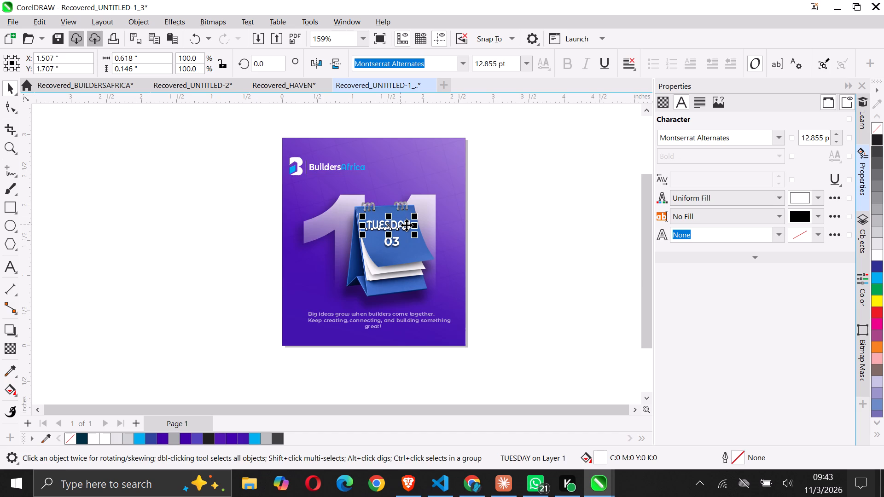
{"action": "triple_click", "coordinate": [407, 225]}
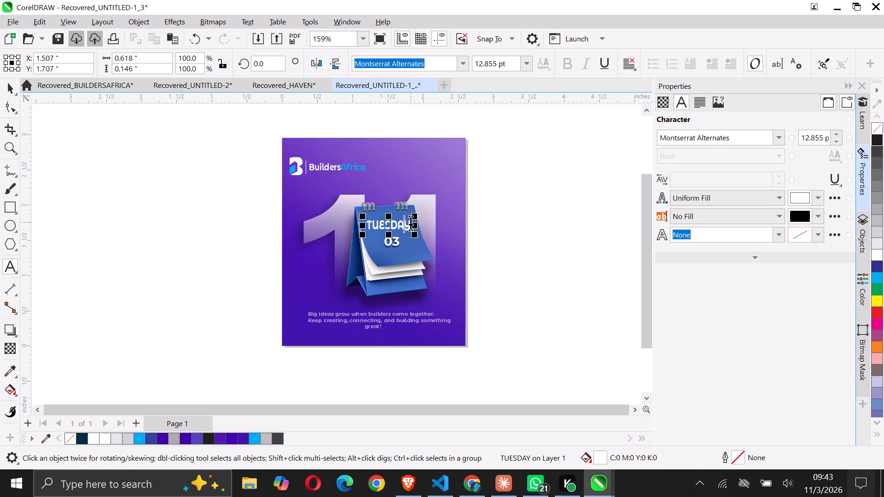
{"action": "left_click", "coordinate": [411, 222]}
{"action": "key", "text": "BackSpace"}
{"action": "key", "text": "BackSpace"}
{"action": "key", "text": "BackSpace"}
{"action": "key", "text": "BackSpace"}
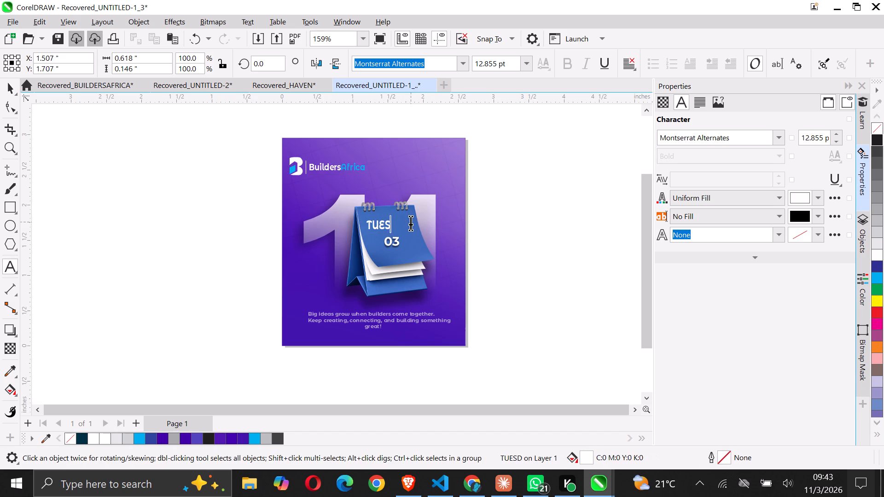
{"action": "key", "text": "BackSpace"}
{"action": "key", "text": "BackSpace"}
{"action": "key", "text": "BackSpace"}
{"action": "type", "text": "WEDNESDA"}
{"action": "key", "text": "y"}
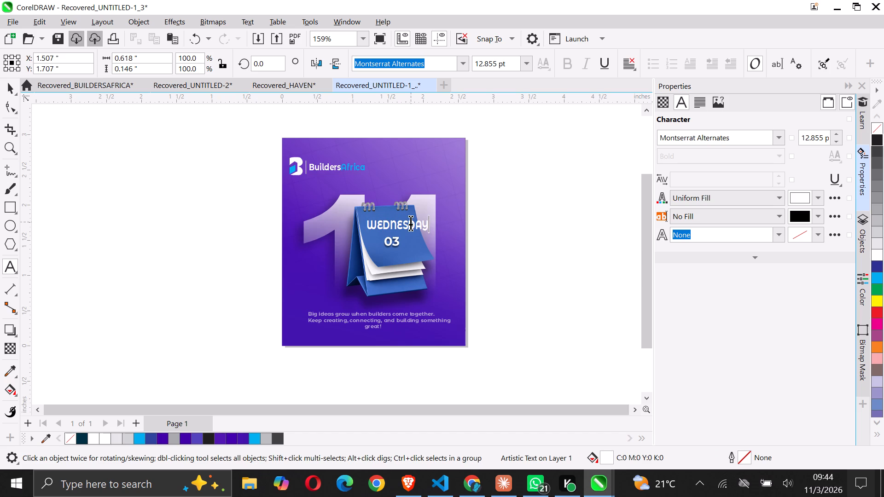
{"action": "left_click", "coordinate": [12, 81]}
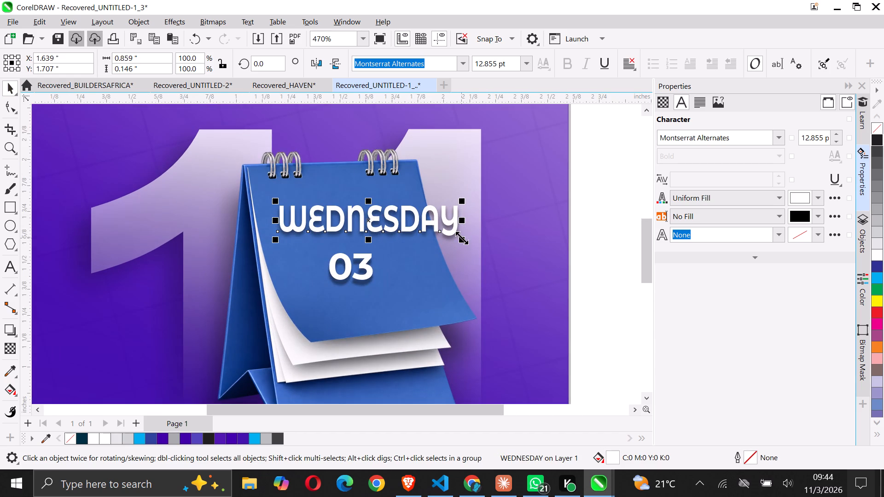
Scale the WEDNESDAY text down to about 10 pt and centre it across the calendar page at about X 1.51", Y 1.72".
{"action": "left_click_drag", "start_coordinate": [462, 238], "coordinate": [426, 236]}
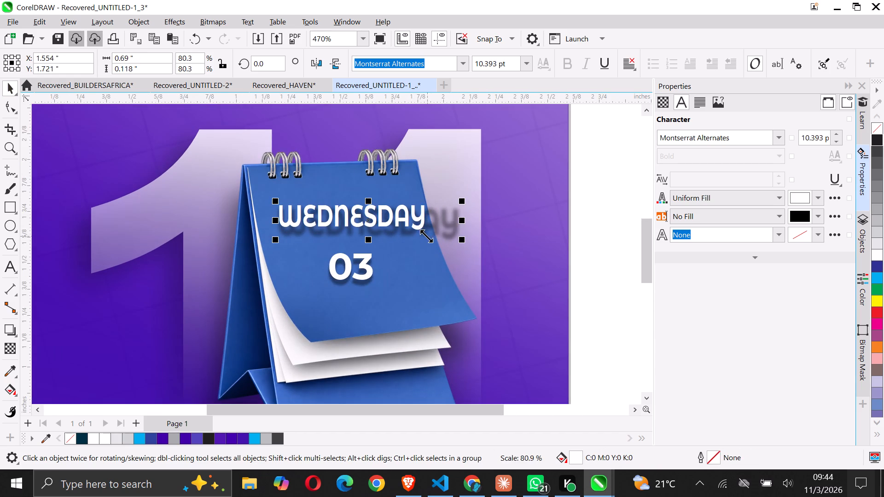
{"action": "left_click_drag", "start_coordinate": [426, 236], "coordinate": [422, 237]}
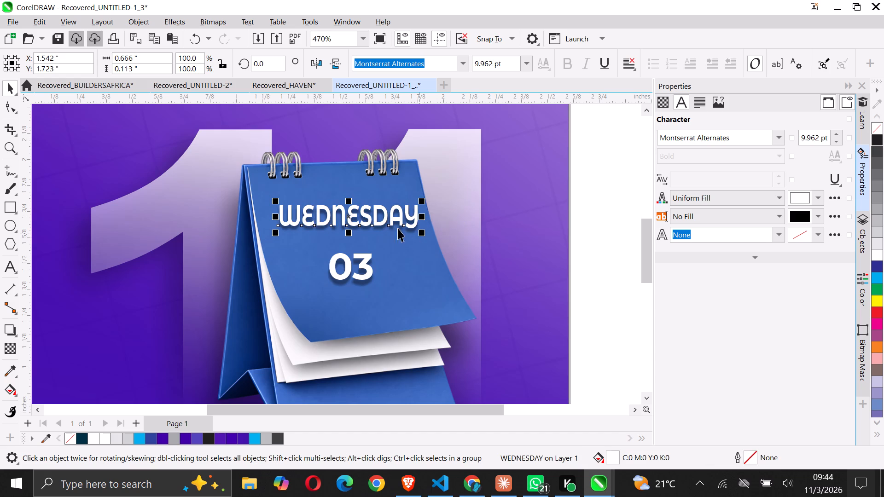
{"action": "left_click_drag", "start_coordinate": [377, 221], "coordinate": [370, 219]}
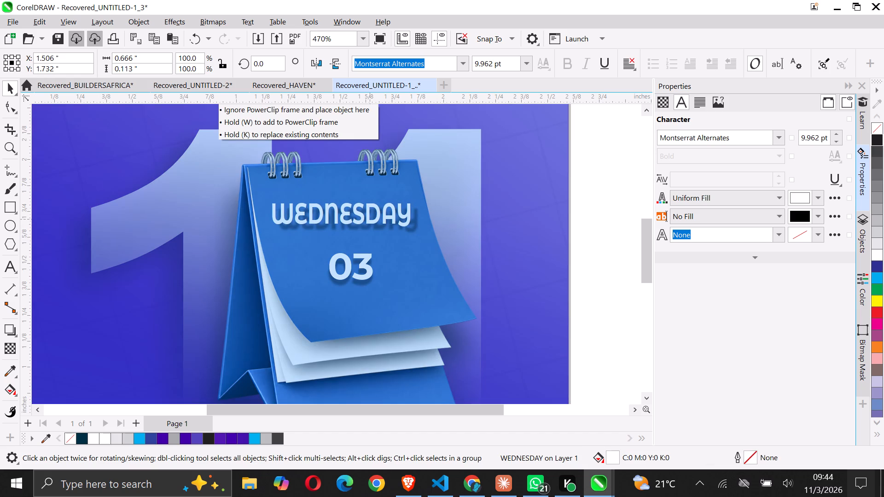
{"action": "left_click_drag", "start_coordinate": [370, 219], "coordinate": [371, 221]}
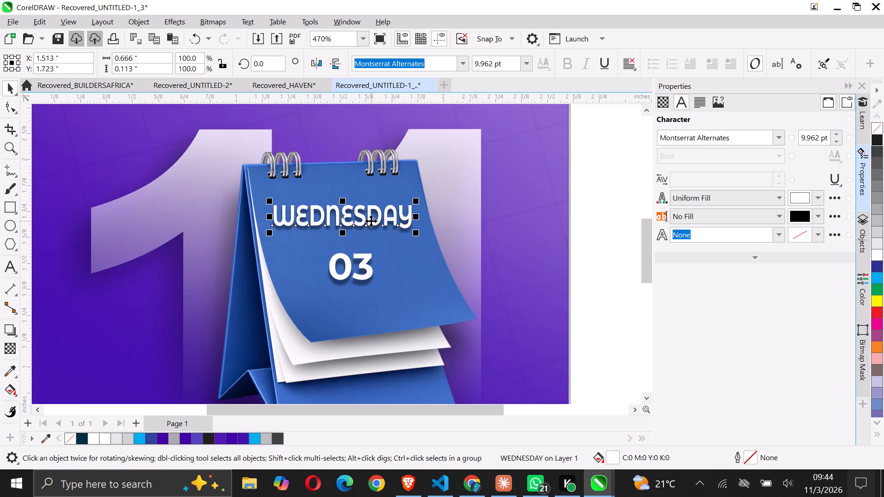
{"action": "left_click", "coordinate": [224, 248]}
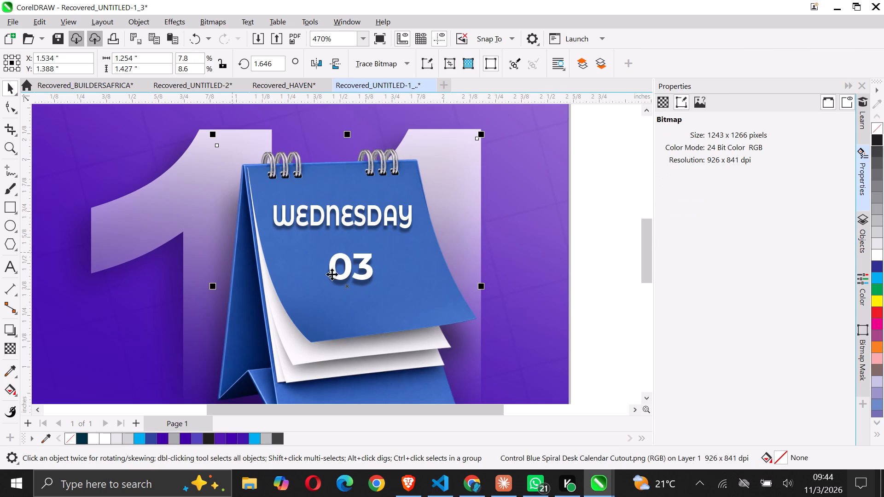
Change the date number on the calendar page to 04.
{"action": "left_click", "coordinate": [339, 269]}
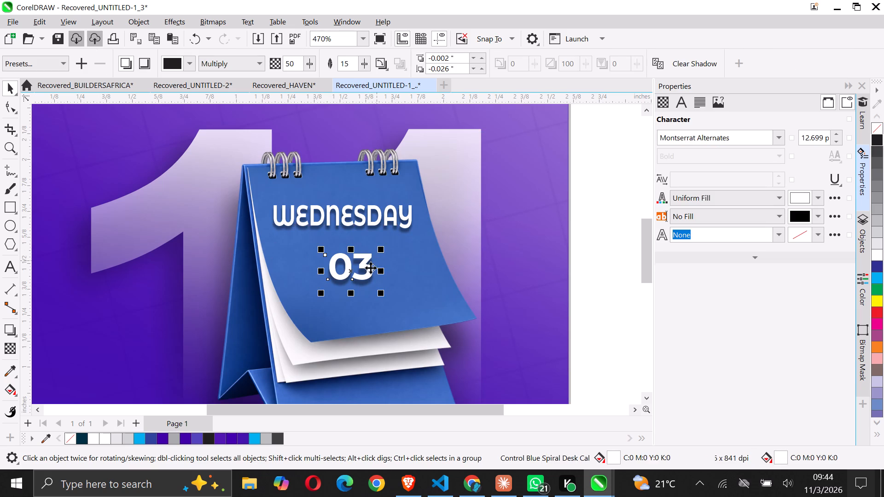
{"action": "double_click", "coordinate": [371, 268]}
{"action": "triple_click", "coordinate": [371, 268]}
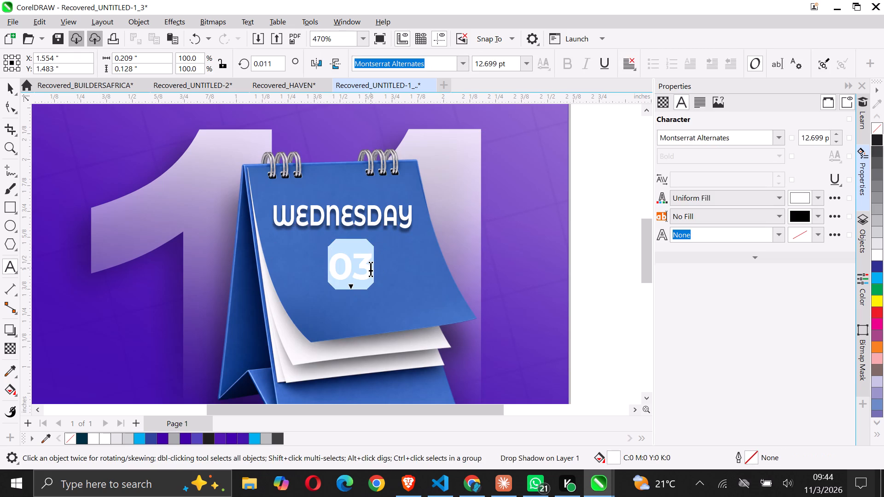
{"action": "left_click", "coordinate": [371, 268]}
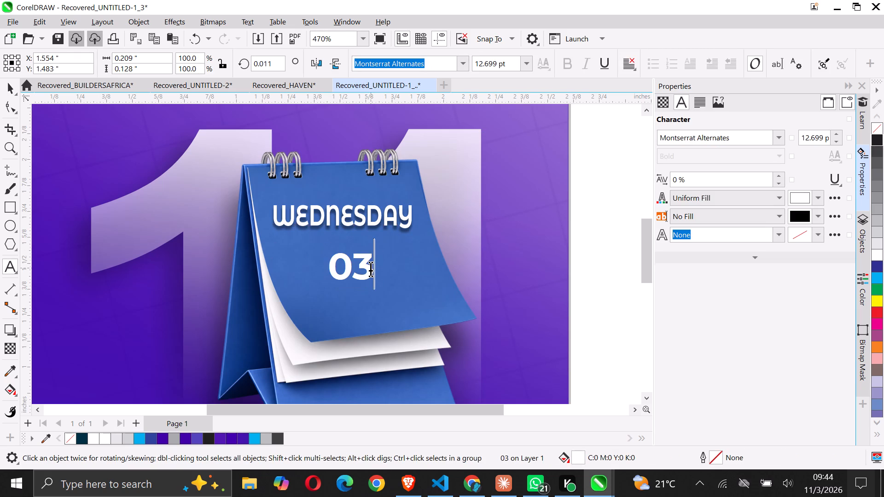
{"action": "key", "text": "BackSpace"}
{"action": "key", "text": "4"}
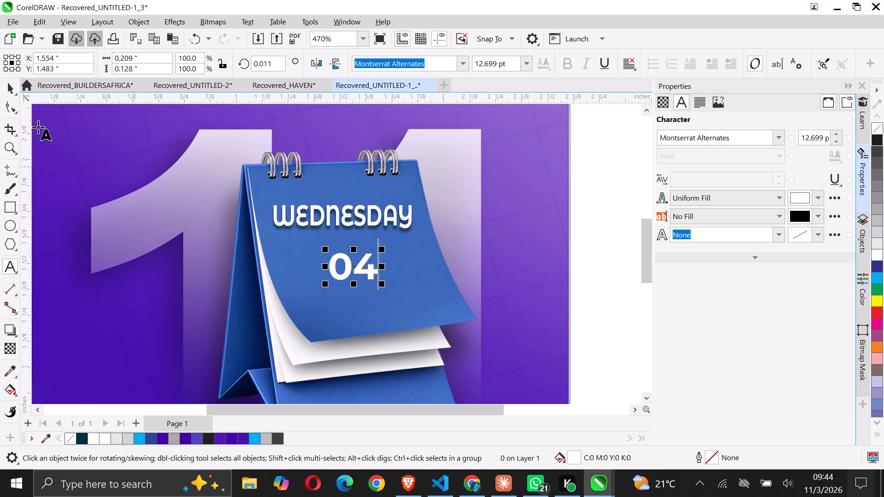
{"action": "left_click", "coordinate": [11, 94]}
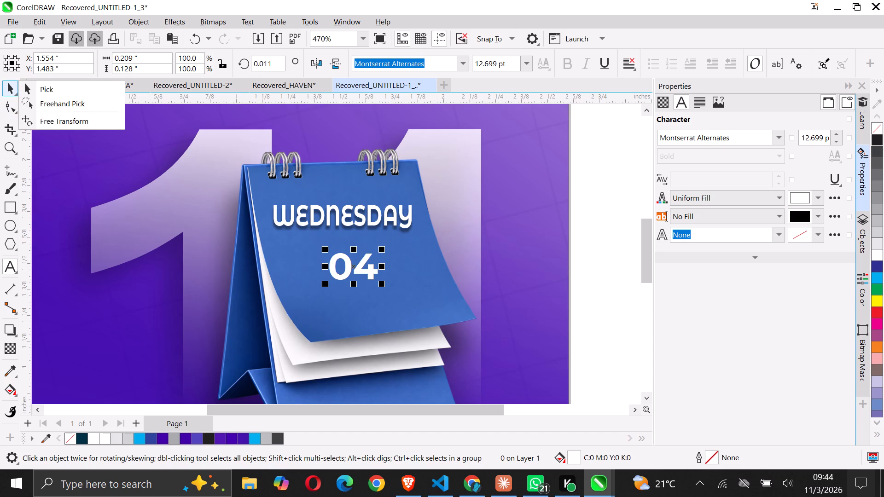
{"action": "left_click", "coordinate": [68, 88]}
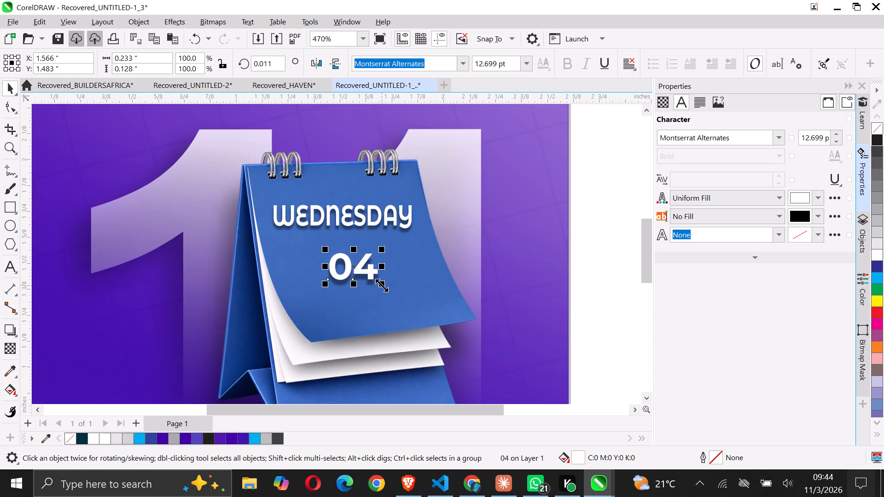
Scale the 04 down to about 10.2 pt and reposition it below WEDNESDAY at about X 1.61", Y 1.42".
{"action": "left_click_drag", "start_coordinate": [382, 285], "coordinate": [373, 281]}
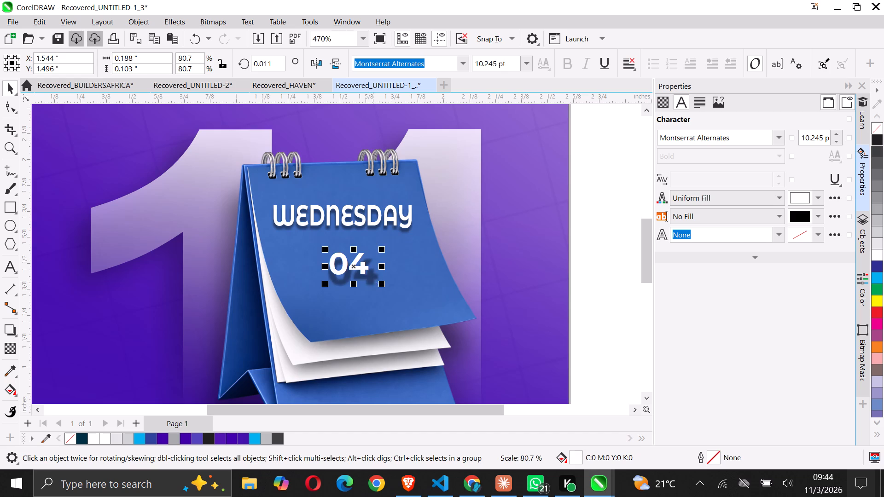
{"action": "left_click_drag", "start_coordinate": [355, 272], "coordinate": [355, 261]}
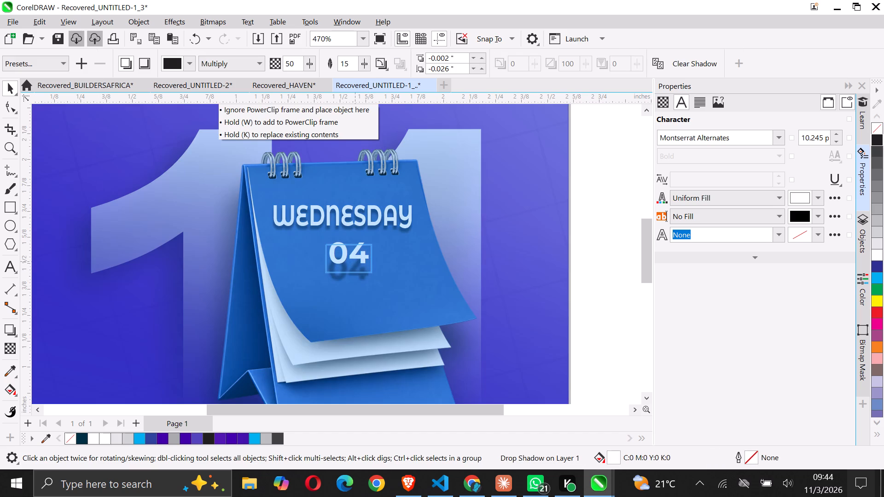
{"action": "left_click_drag", "start_coordinate": [355, 261], "coordinate": [351, 261]}
{"action": "left_click", "coordinate": [157, 269]}
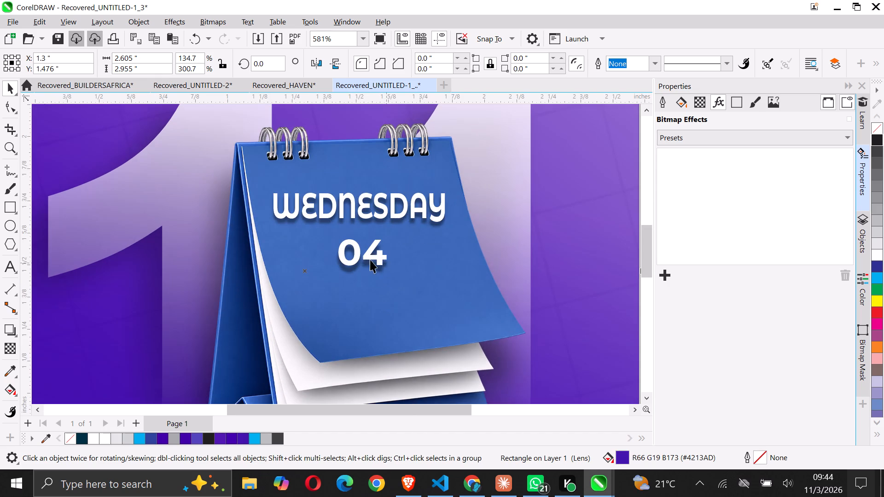
{"action": "left_click_drag", "start_coordinate": [370, 252], "coordinate": [384, 285]}
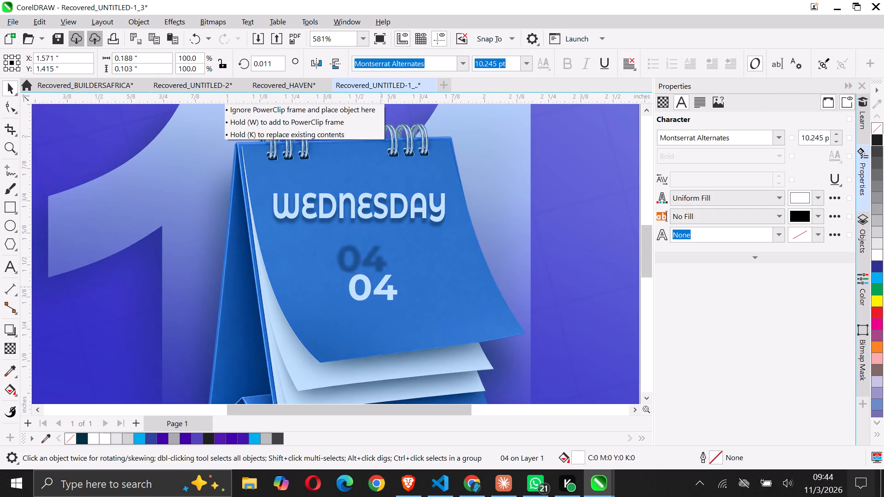
{"action": "left_click_drag", "start_coordinate": [384, 285], "coordinate": [391, 284]}
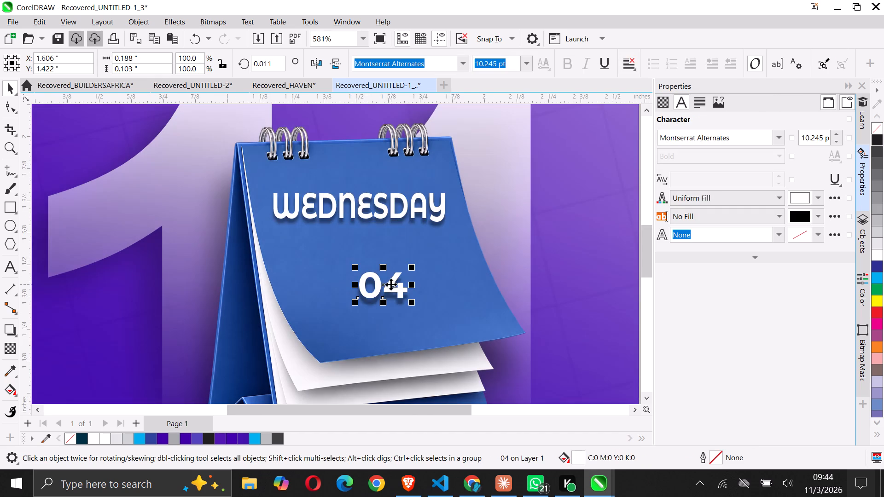
Move WEDNESDAY down the calendar page to about X 1.55", Y 1.62", and shift the 04 beneath it to about X 1.59", Y 1.43".
{"action": "left_click_drag", "start_coordinate": [358, 202], "coordinate": [363, 216]}
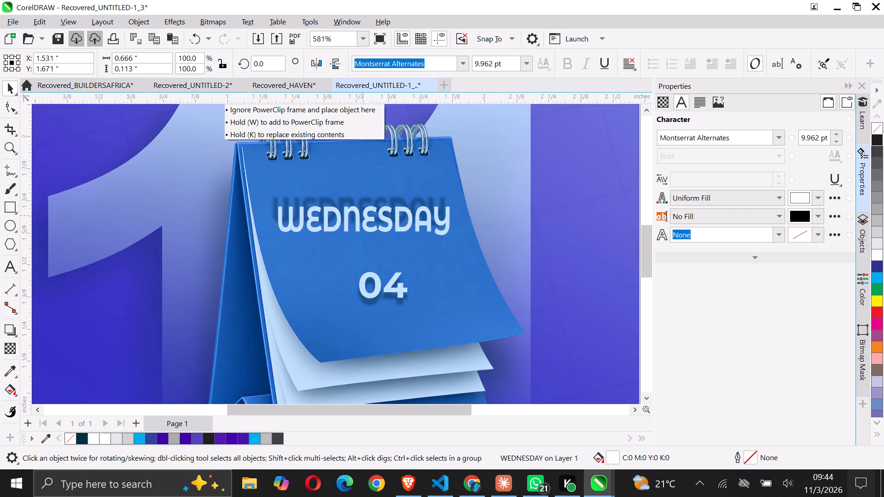
{"action": "left_click_drag", "start_coordinate": [363, 216], "coordinate": [366, 227]}
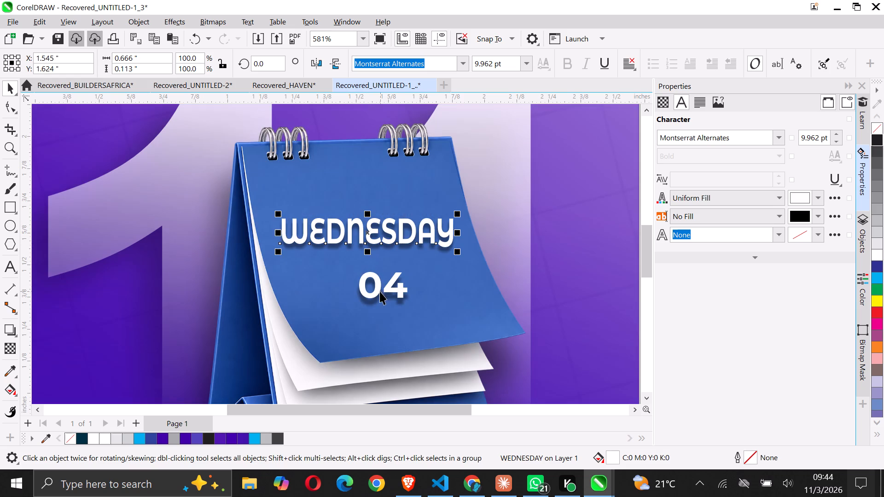
{"action": "left_click_drag", "start_coordinate": [378, 289], "coordinate": [372, 286]}
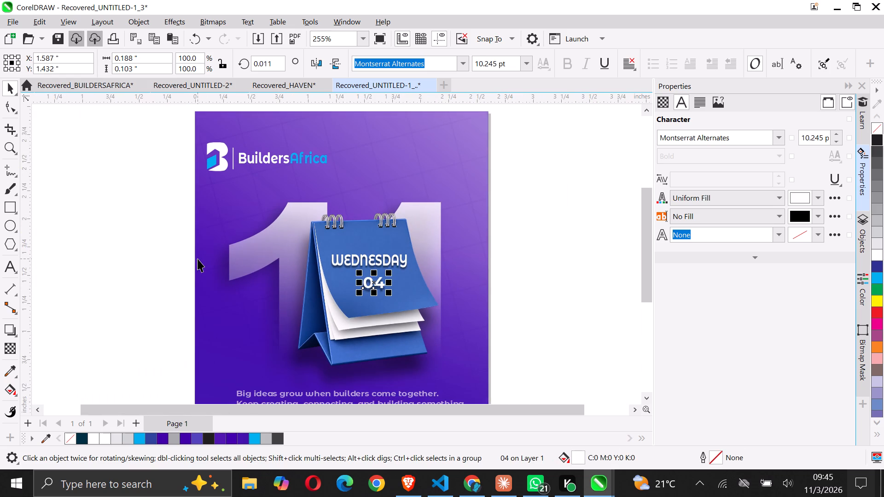
{"action": "left_click", "coordinate": [198, 259]}
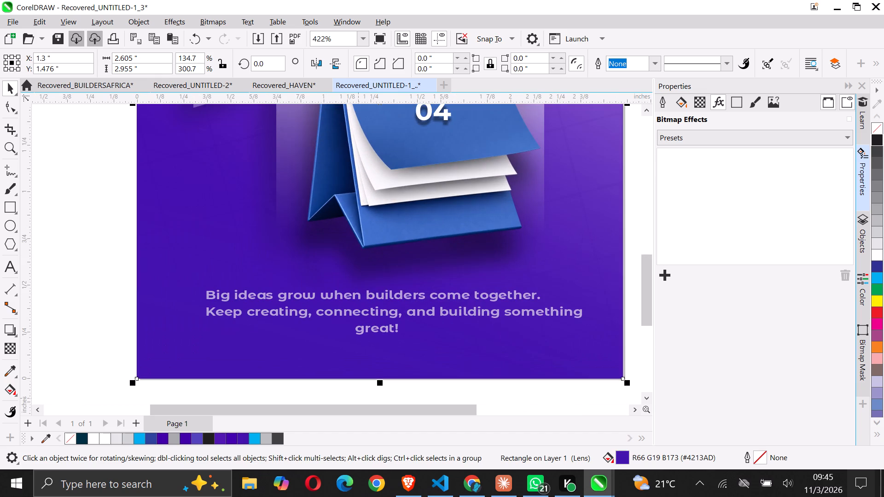
{"action": "left_click", "coordinate": [407, 483]}
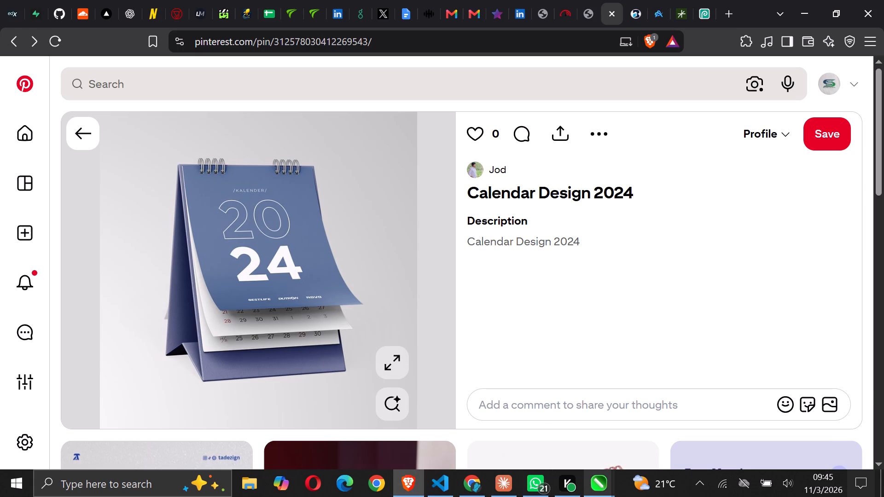
{"action": "left_click", "coordinate": [797, 428]}
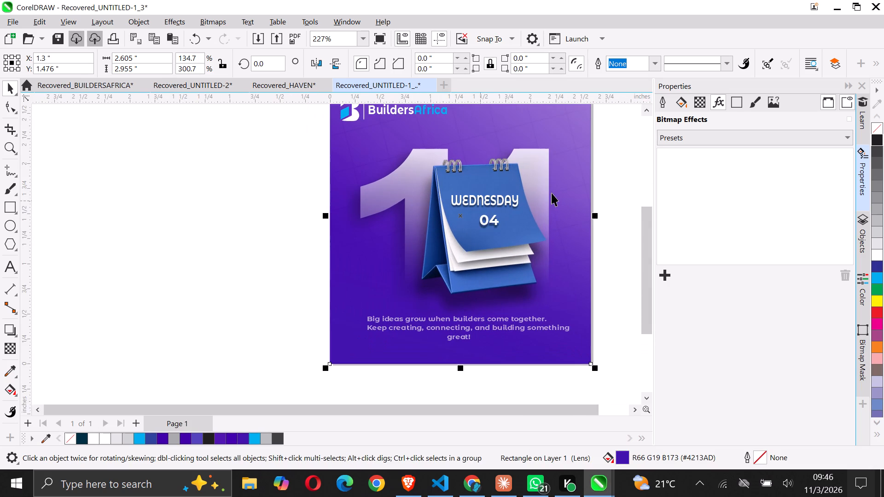
{"action": "left_click", "coordinate": [478, 210]}
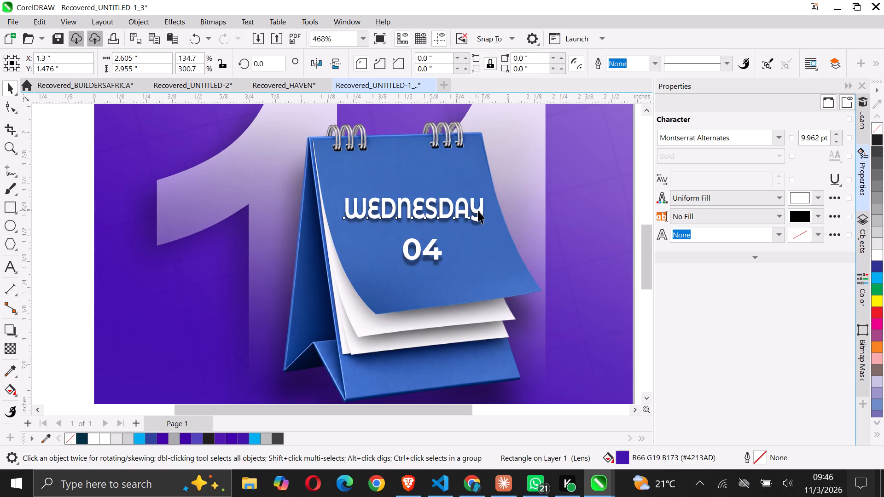
{"action": "double_click", "coordinate": [478, 210]}
{"action": "key", "text": "shift+exclam"}
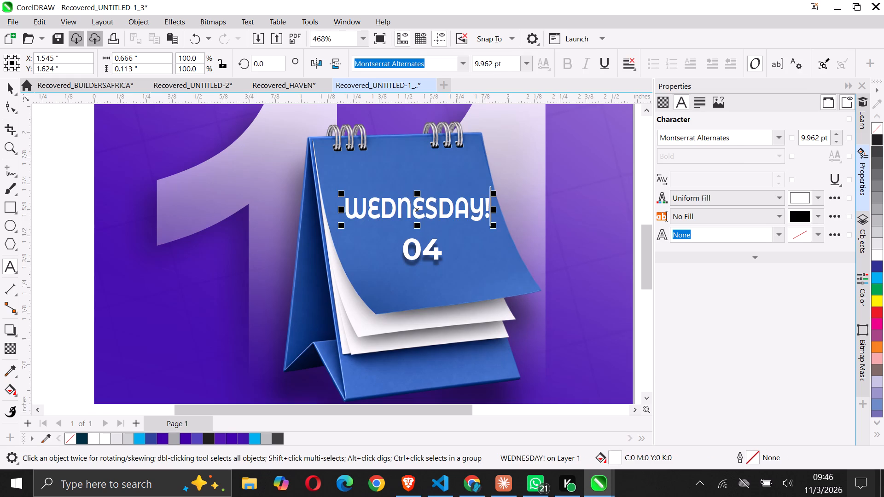
{"action": "left_click", "coordinate": [15, 23]}
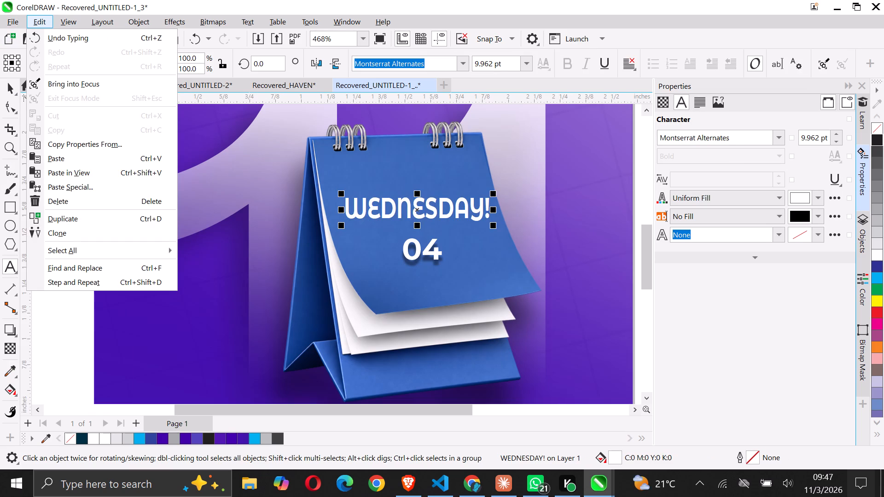
{"action": "left_click", "coordinate": [286, 242]}
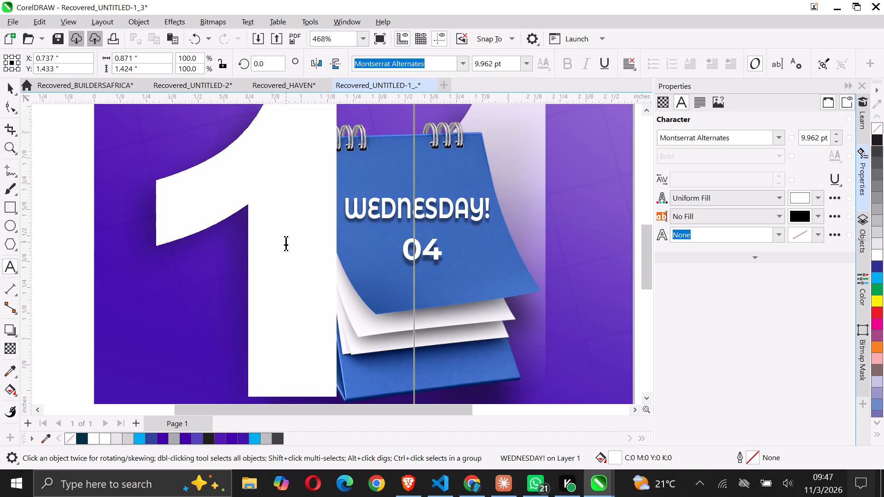
{"action": "left_click", "coordinate": [7, 19]}
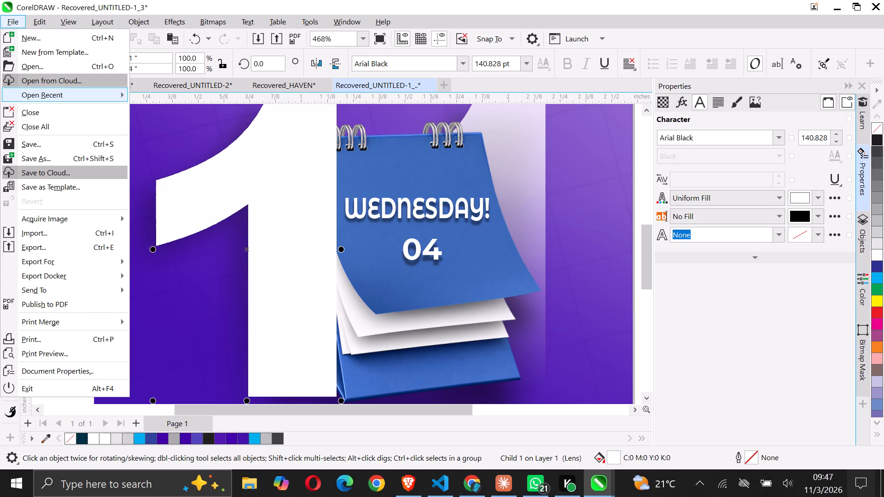
{"action": "left_click", "coordinate": [143, 110]}
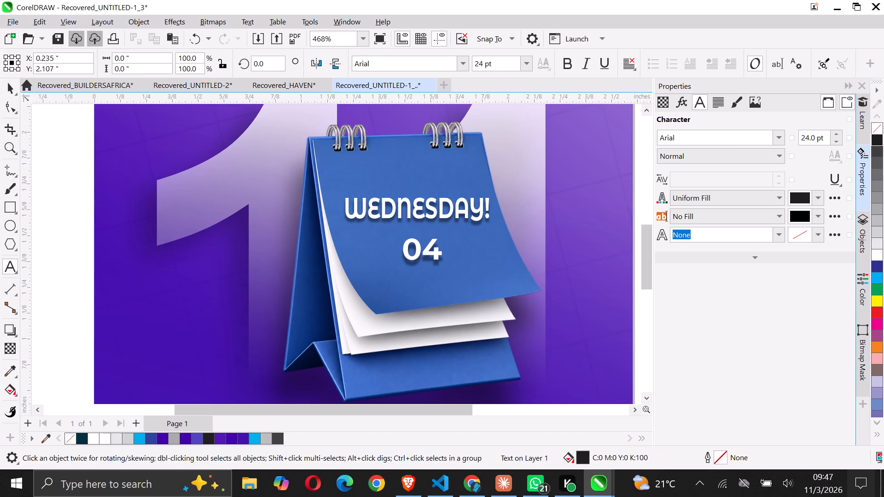
{"action": "left_click", "coordinate": [7, 84]}
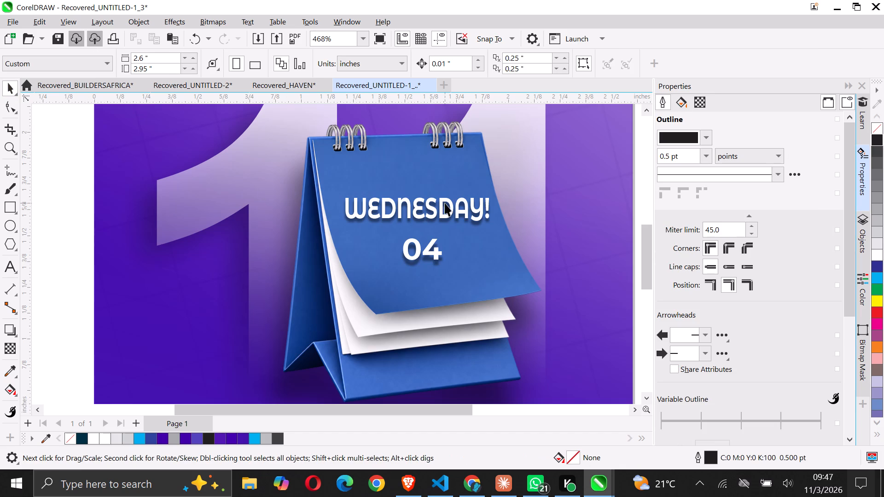
Move the WEDNESDAY! text so it is centred above 04 on the calendar page, at about X 1.53", Y 1.61".
{"action": "left_click_drag", "start_coordinate": [461, 209], "coordinate": [461, 209]}
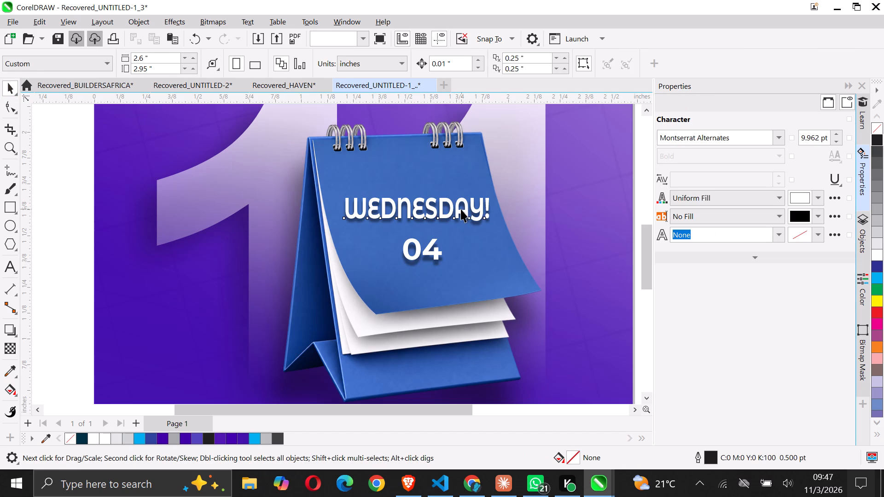
{"action": "left_click_drag", "start_coordinate": [461, 209], "coordinate": [454, 211]}
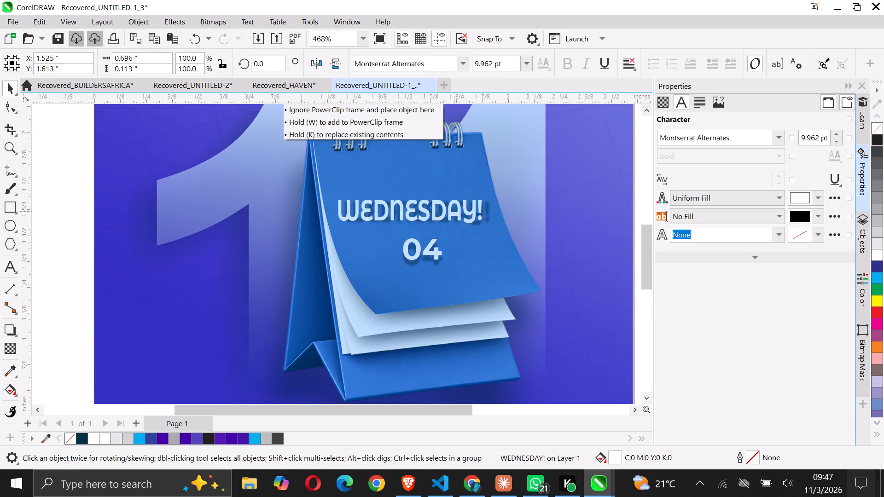
{"action": "left_click_drag", "start_coordinate": [454, 211], "coordinate": [455, 211]}
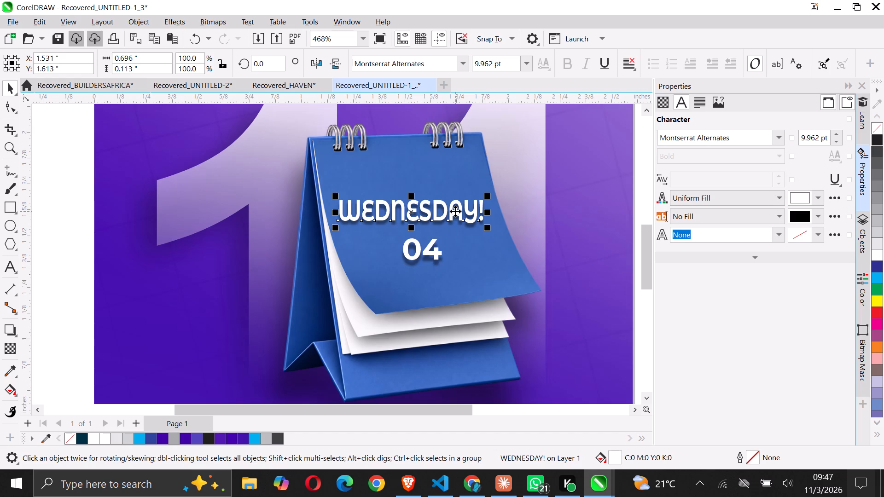
{"action": "left_click", "coordinate": [398, 260]}
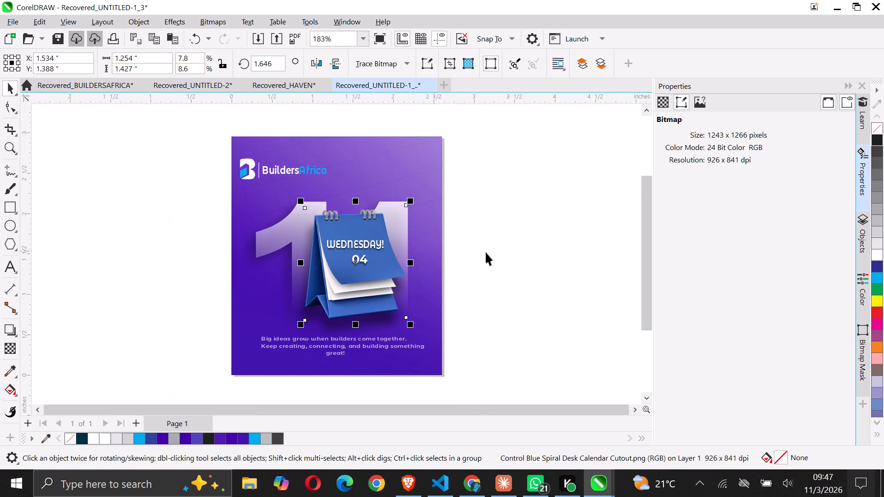
{"action": "left_click", "coordinate": [486, 252]}
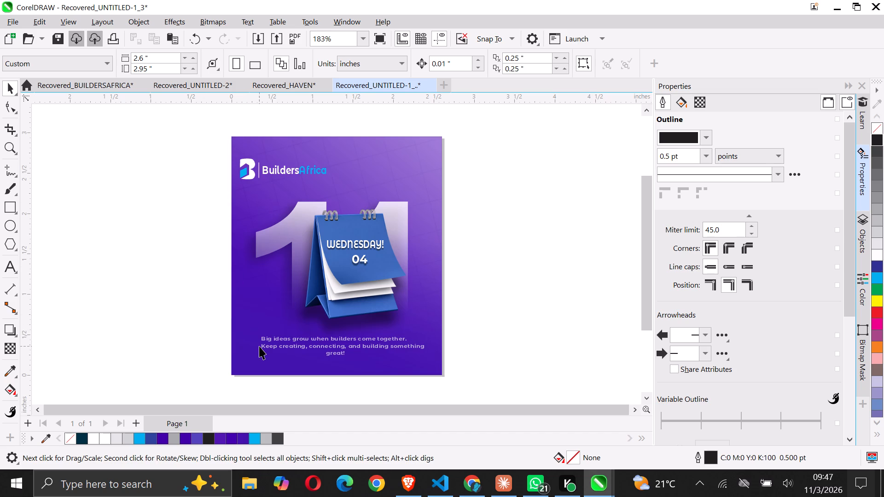
Delete the old quote beginning "Big ideas grow when builders come together" beneath the calendar.
{"action": "left_click", "coordinate": [301, 340]}
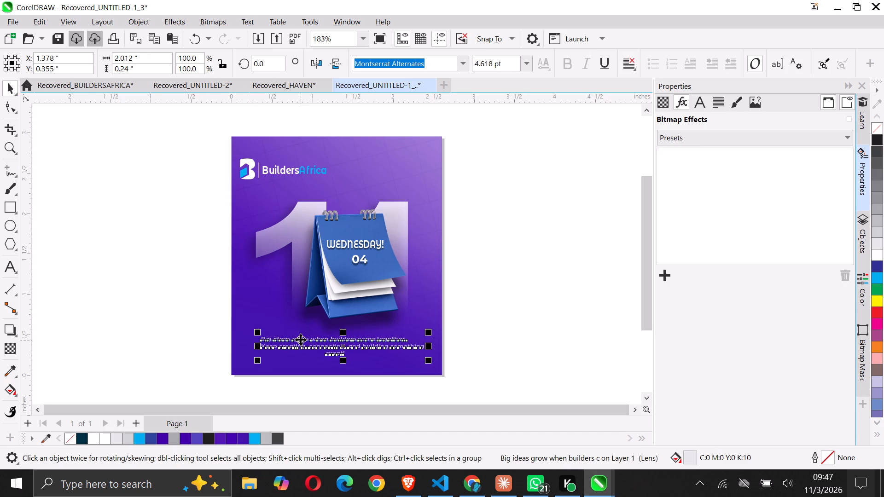
{"action": "key", "text": "ctrl+Delete"}
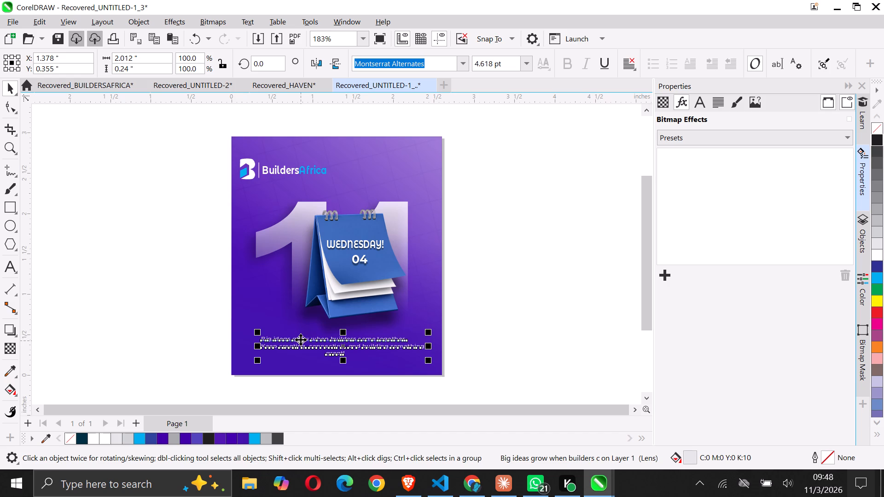
{"action": "right_click", "coordinate": [301, 340]}
{"action": "left_click", "coordinate": [344, 131]}
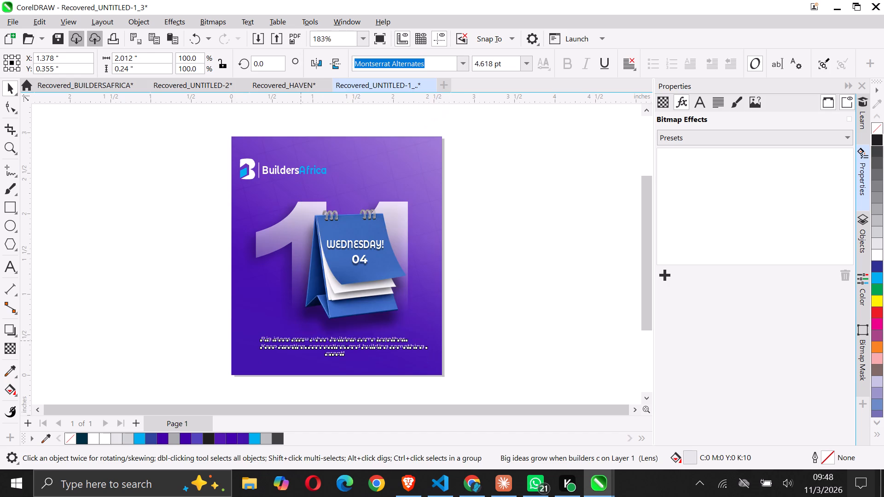
{"action": "left_click", "coordinate": [255, 361]}
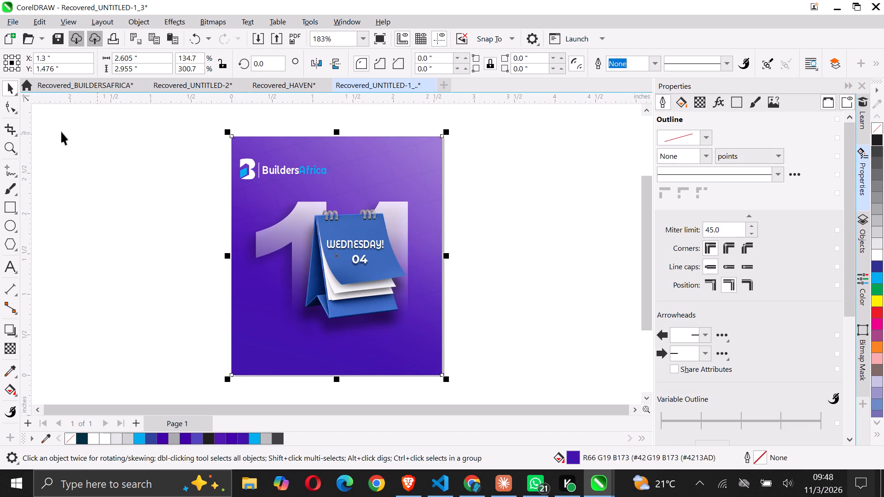
Start artistic text near the flyer's lower left edge and paste the copied "Every great innovation begins with an idea" quote.
{"action": "left_click", "coordinate": [6, 266]}
{"action": "left_click", "coordinate": [229, 353]}
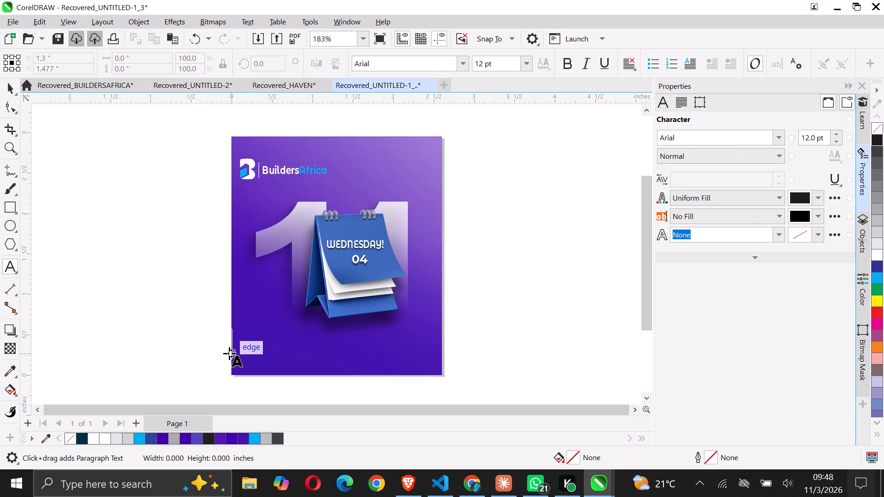
{"action": "left_click", "coordinate": [242, 353]}
{"action": "left_click", "coordinate": [255, 353]}
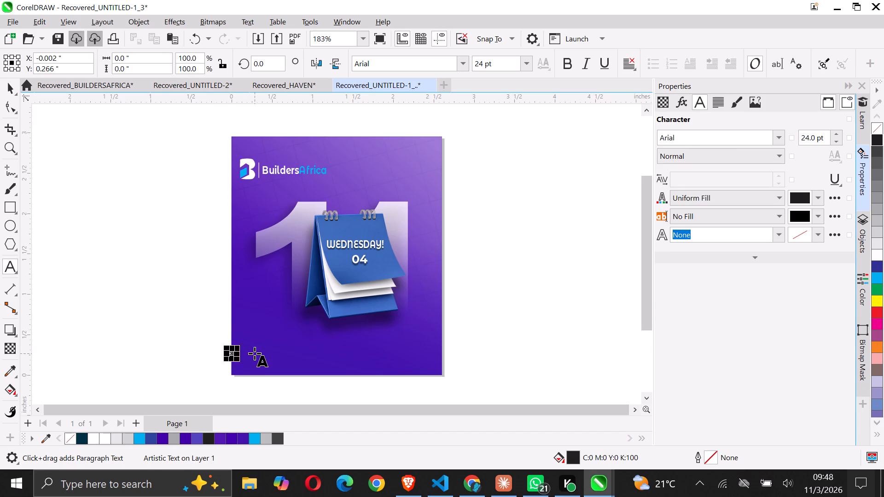
{"action": "key", "text": "ctrl+v"}
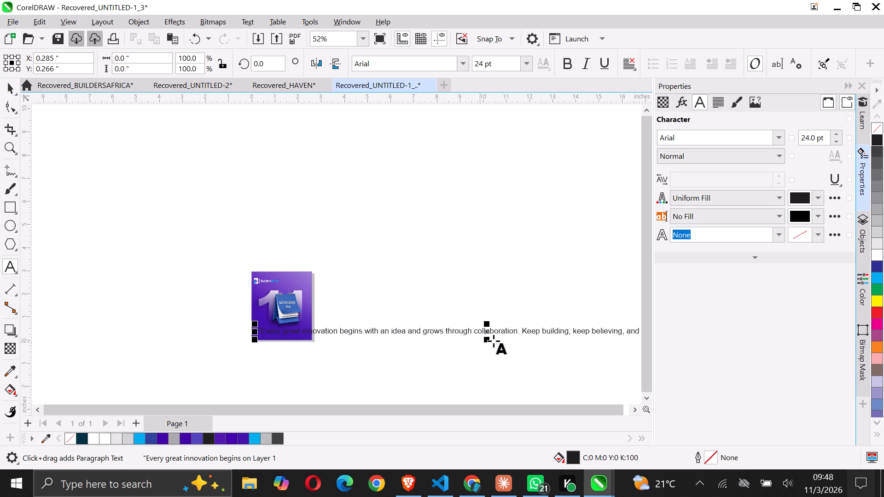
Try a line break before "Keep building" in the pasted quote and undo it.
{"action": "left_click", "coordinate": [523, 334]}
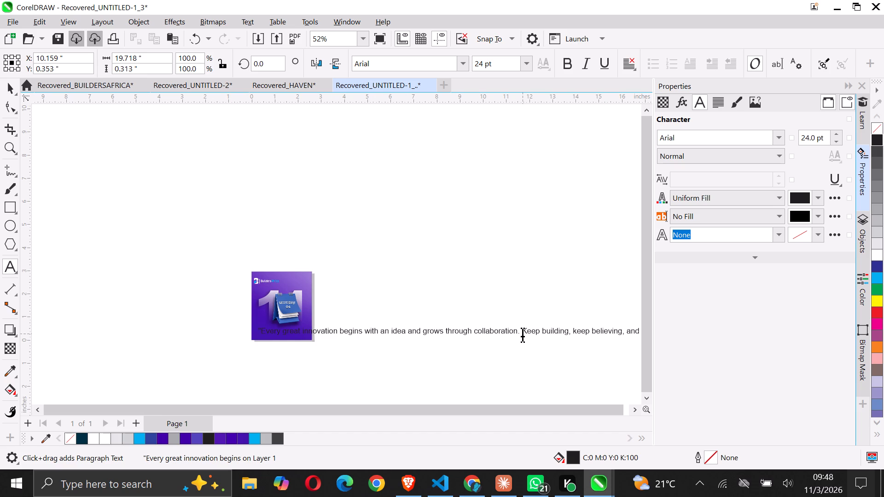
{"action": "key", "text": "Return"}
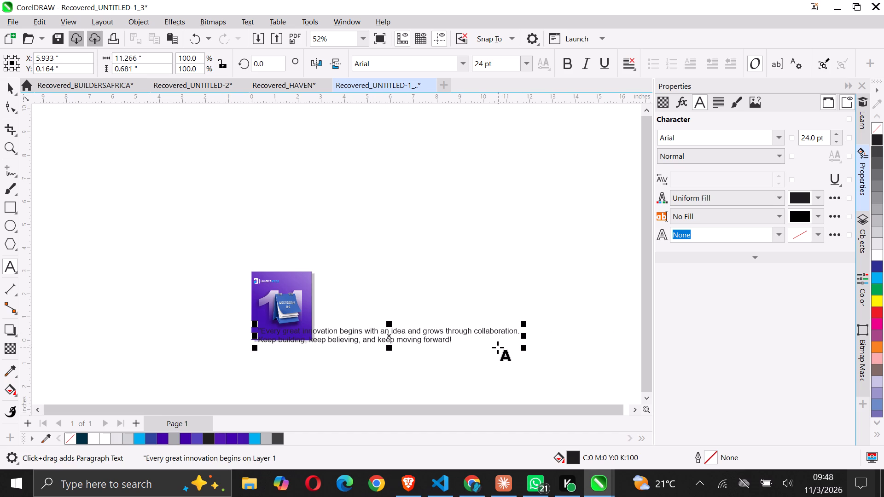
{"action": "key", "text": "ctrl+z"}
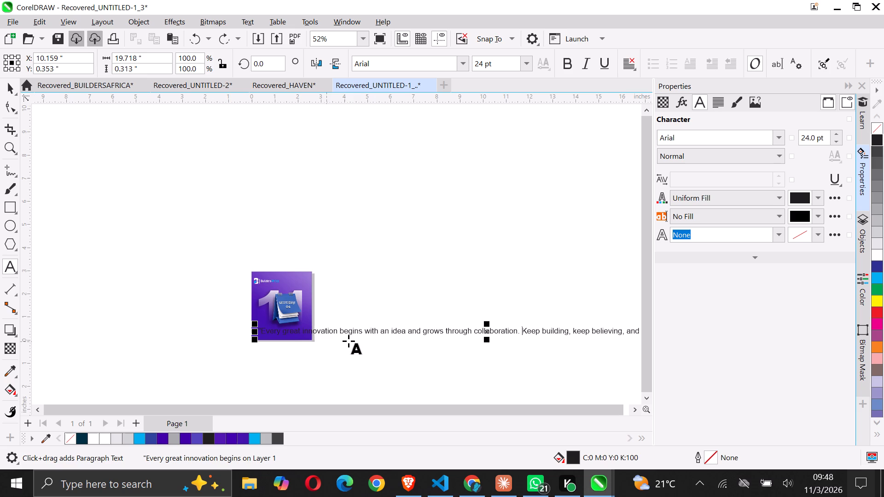
Split the quote into three lines, with breaks after "grows through" and after "keep moving".
{"action": "left_click", "coordinate": [471, 332]}
{"action": "key", "text": "Return"}
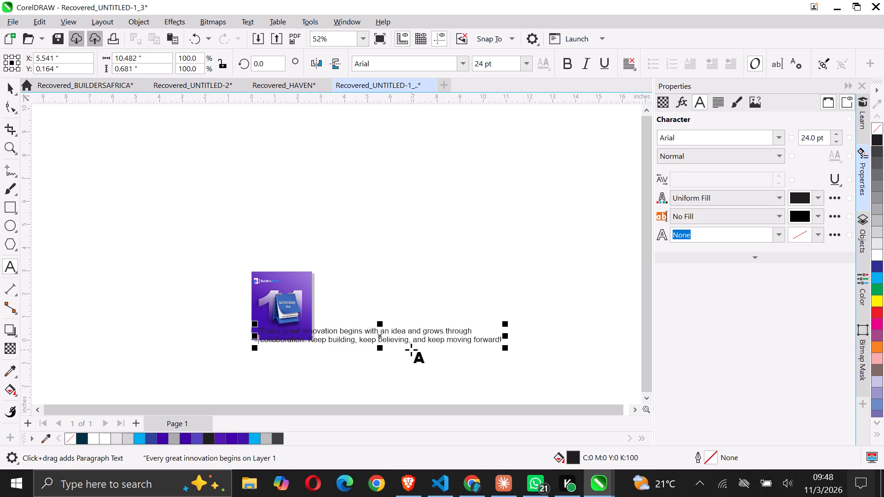
{"action": "left_click", "coordinate": [472, 339]}
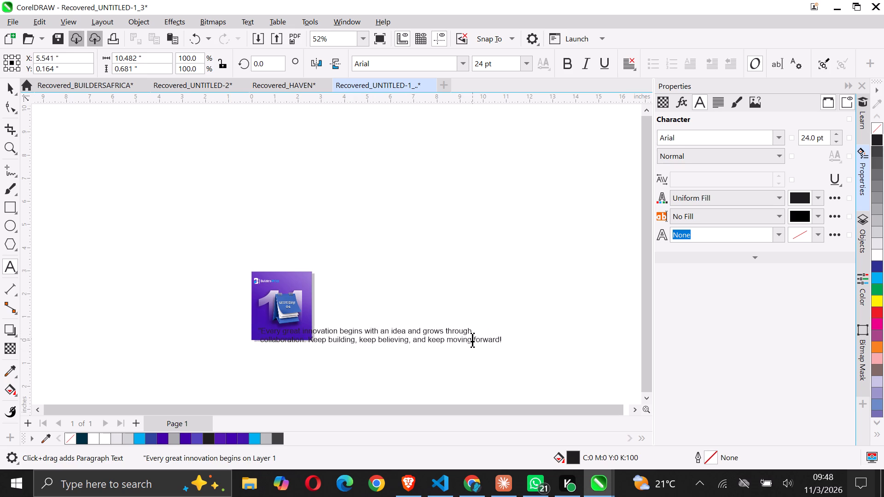
{"action": "key", "text": "Return"}
Indent the last line, "forward!", with leading spaces to centre it beneath the other lines, and leave text editing.
{"action": "key", "text": "space"}
{"action": "key", "text": "space"}
{"action": "key", "text": "space"}
{"action": "key", "text": "space"}
{"action": "key", "text": "space"}
{"action": "key", "text": "space"}
{"action": "key", "text": "space"}
{"action": "key", "text": "space"}
{"action": "key", "text": "space"}
{"action": "key", "text": "space"}
{"action": "key", "text": "space"}
{"action": "key", "text": "space"}
{"action": "key", "text": "space"}
{"action": "key", "text": "space"}
{"action": "key", "text": "space"}
{"action": "key", "text": "space"}
{"action": "key", "text": "space"}
{"action": "key", "text": "space"}
{"action": "key", "text": "space"}
{"action": "key", "text": "space"}
{"action": "key", "text": "space"}
{"action": "key", "text": "space"}
{"action": "key", "text": "space"}
{"action": "key", "text": "space"}
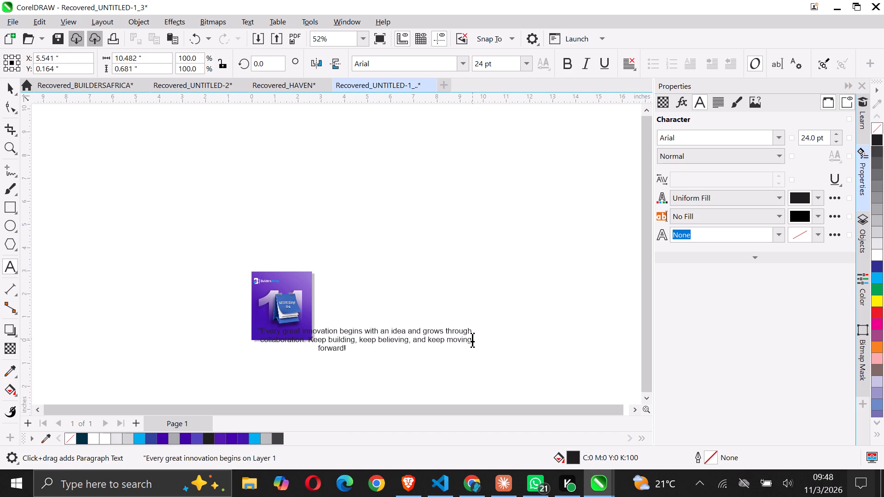
{"action": "key", "text": "space"}
{"action": "key", "text": "space"}
{"action": "key", "text": "space"}
{"action": "key", "text": "space"}
{"action": "key", "text": "space"}
{"action": "key", "text": "space"}
{"action": "key", "text": "space"}
{"action": "key", "text": "space"}
{"action": "key", "text": "space"}
{"action": "key", "text": "space"}
{"action": "key", "text": "space"}
{"action": "key", "text": "space"}
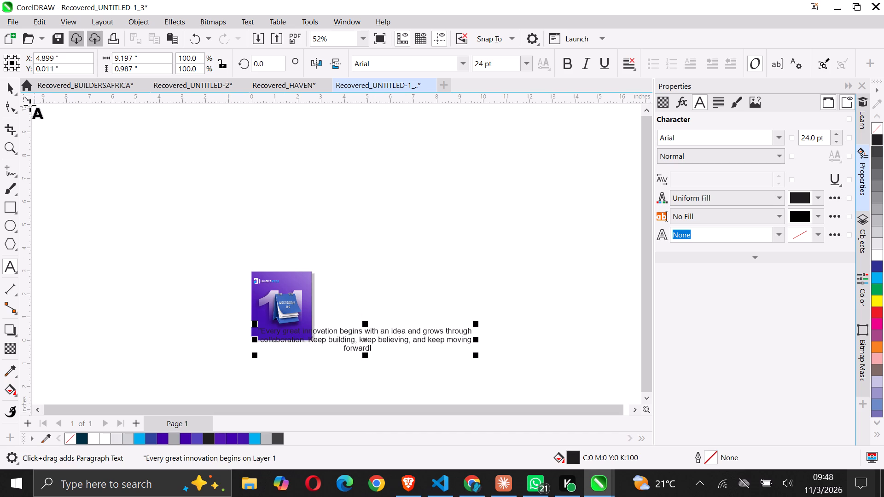
{"action": "left_click", "coordinate": [12, 92]}
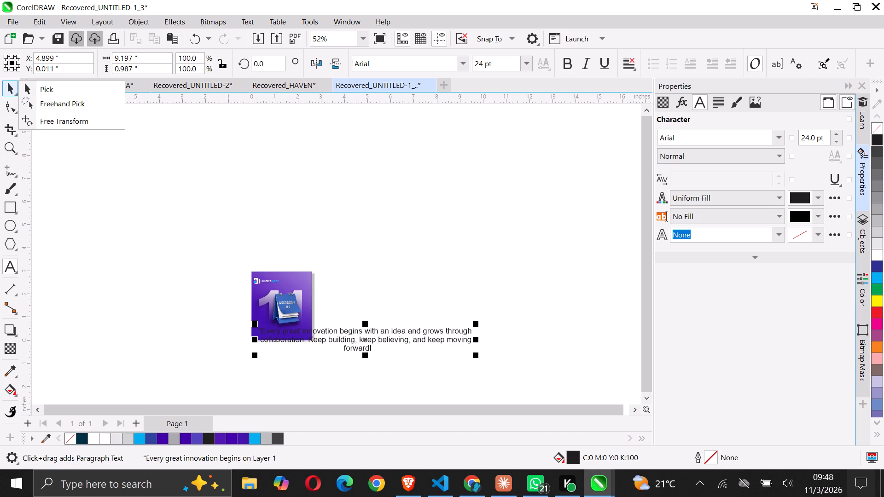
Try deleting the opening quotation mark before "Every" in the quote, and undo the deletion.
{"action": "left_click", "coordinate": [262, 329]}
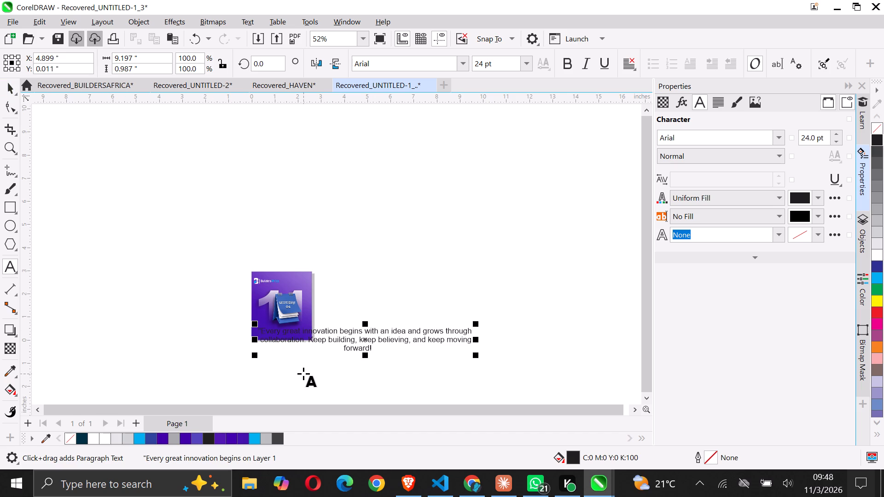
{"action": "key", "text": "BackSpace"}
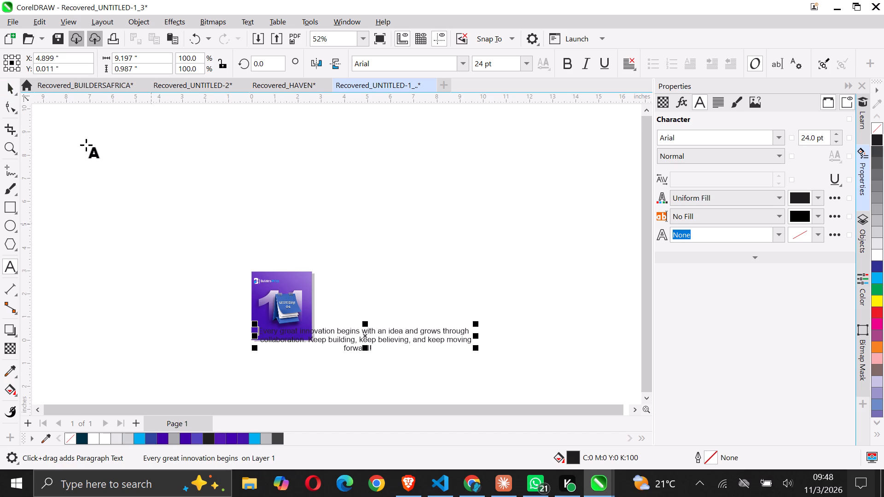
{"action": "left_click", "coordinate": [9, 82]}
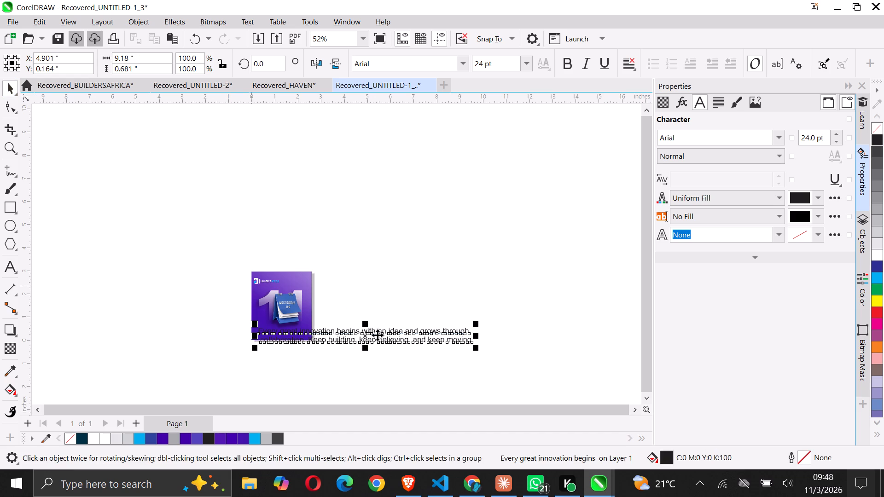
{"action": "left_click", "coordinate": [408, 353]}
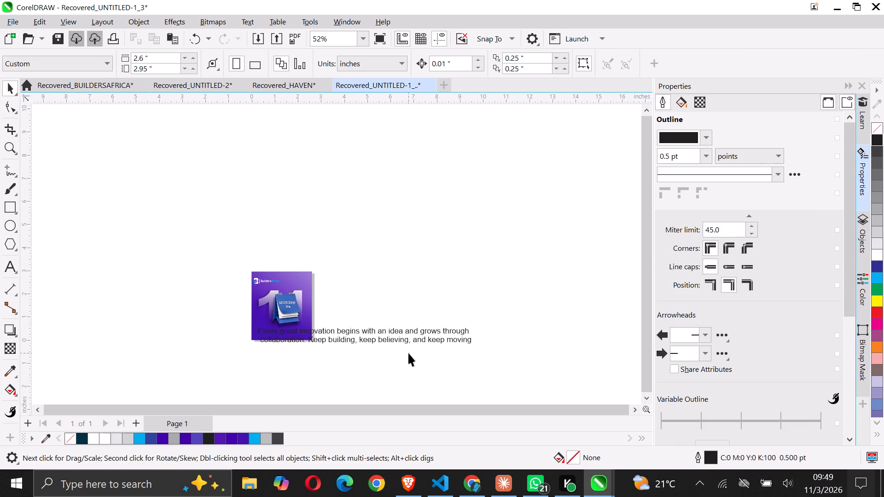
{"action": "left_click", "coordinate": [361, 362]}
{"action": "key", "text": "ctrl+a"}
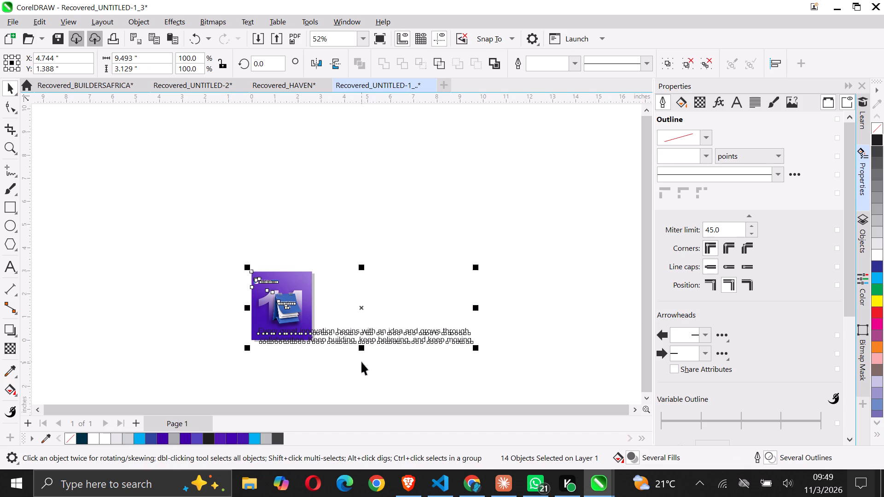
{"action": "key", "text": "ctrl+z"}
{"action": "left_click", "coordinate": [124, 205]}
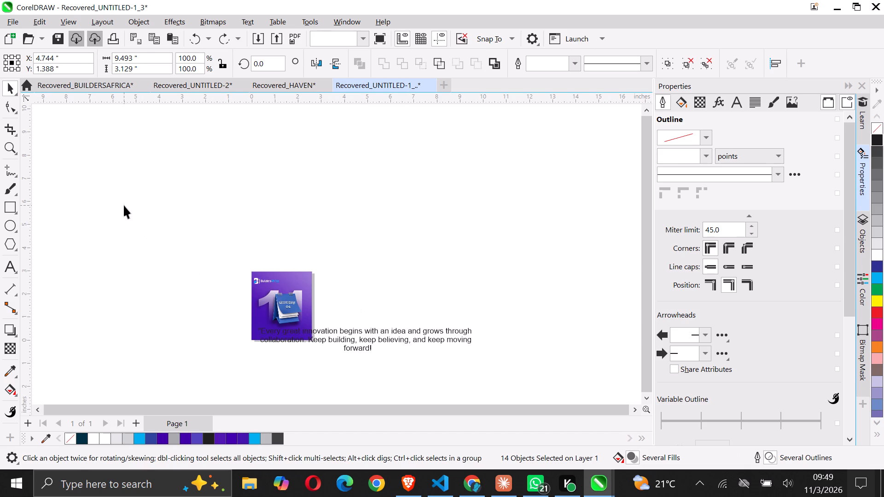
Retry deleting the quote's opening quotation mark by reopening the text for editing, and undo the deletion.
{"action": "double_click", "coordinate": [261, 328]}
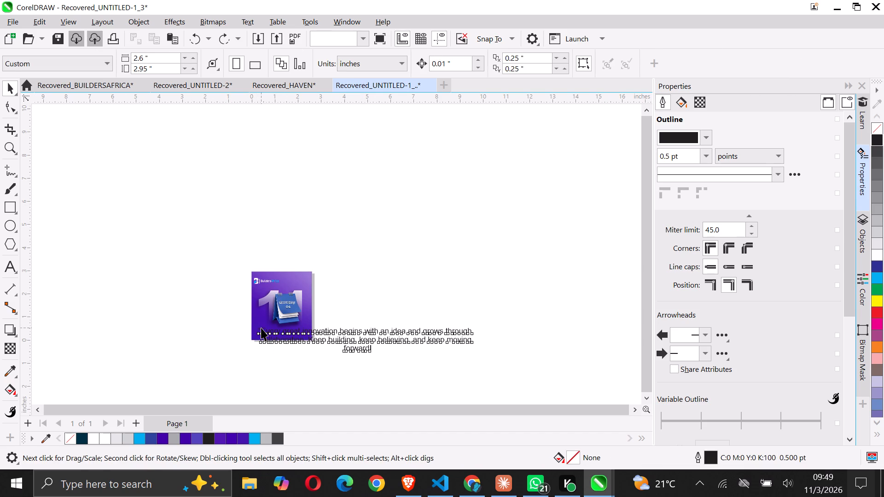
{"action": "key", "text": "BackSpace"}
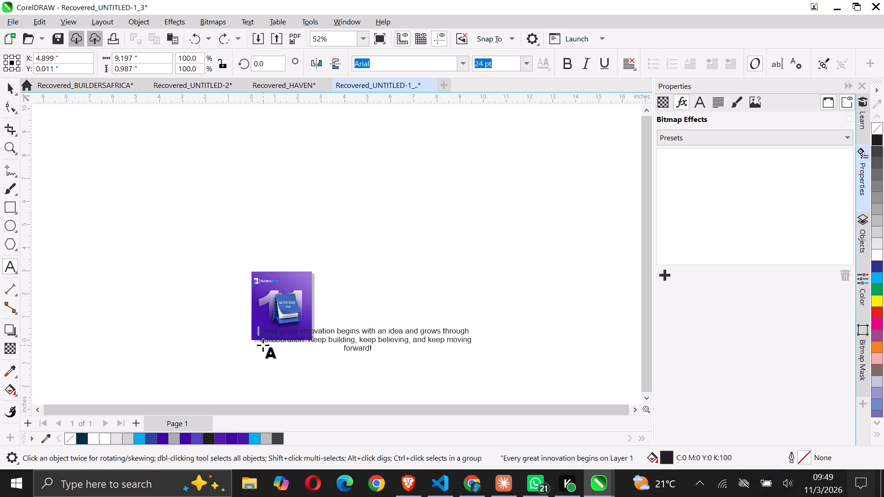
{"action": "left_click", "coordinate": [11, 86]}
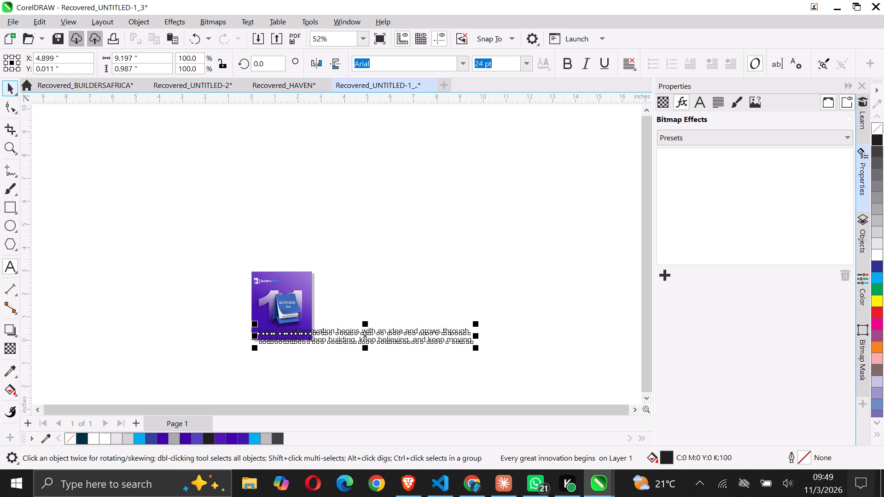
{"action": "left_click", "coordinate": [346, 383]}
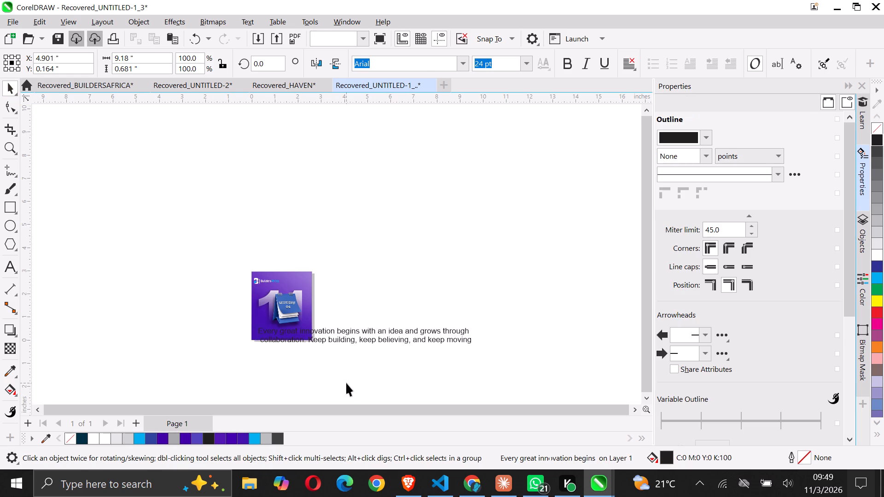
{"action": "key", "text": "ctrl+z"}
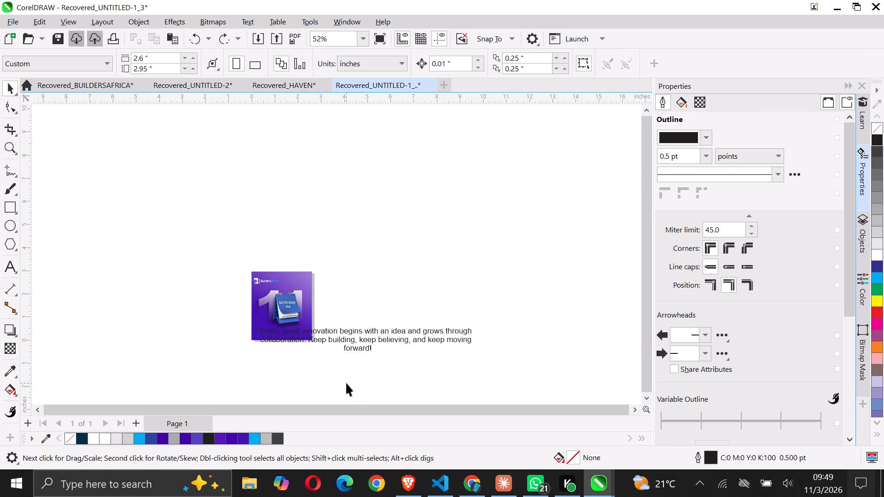
Scale the quote text down proportionally to about 2.04 in wide so it fits across the flyer's lower area.
{"action": "left_click", "coordinate": [457, 336]}
{"action": "left_click", "coordinate": [413, 335]}
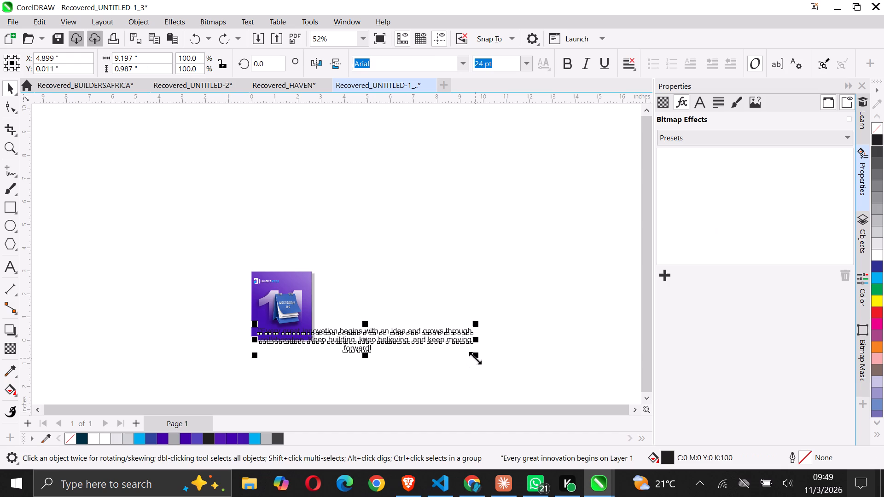
{"action": "left_click_drag", "start_coordinate": [475, 358], "coordinate": [407, 356]}
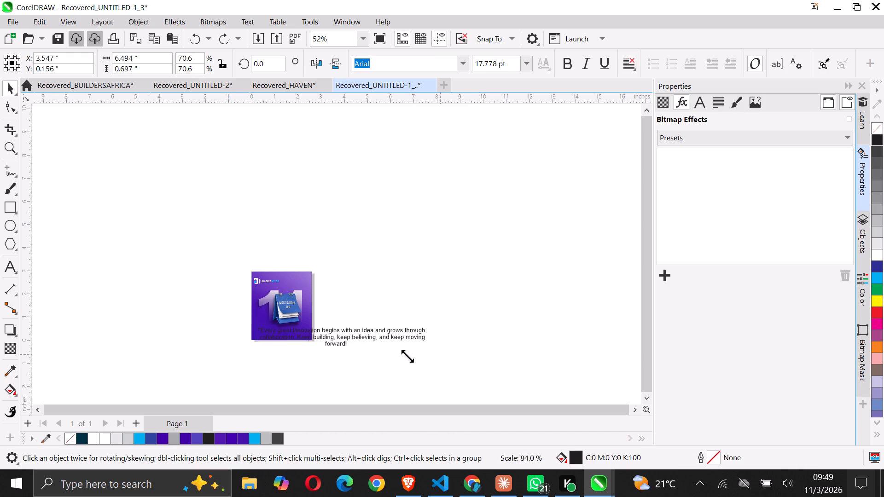
{"action": "left_click_drag", "start_coordinate": [407, 356], "coordinate": [319, 372]}
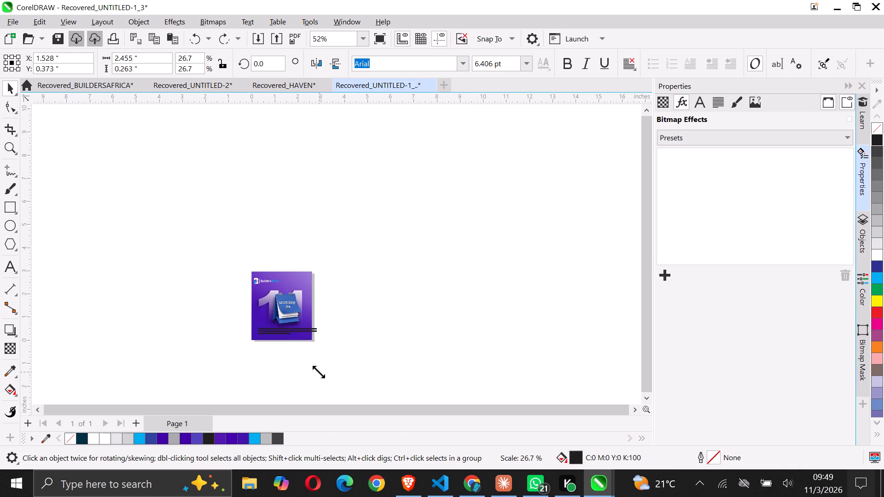
{"action": "left_click_drag", "start_coordinate": [319, 372], "coordinate": [309, 372]}
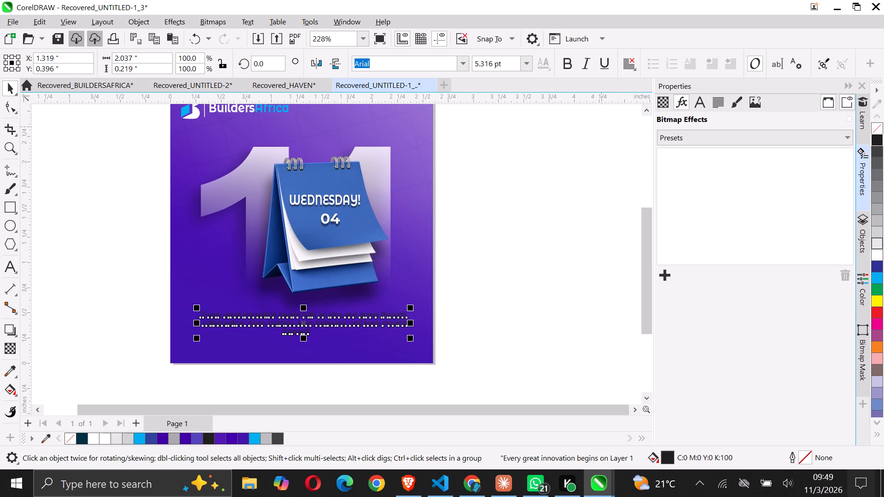
Fill the quote text with white and deselect it.
{"action": "left_click", "coordinate": [875, 253]}
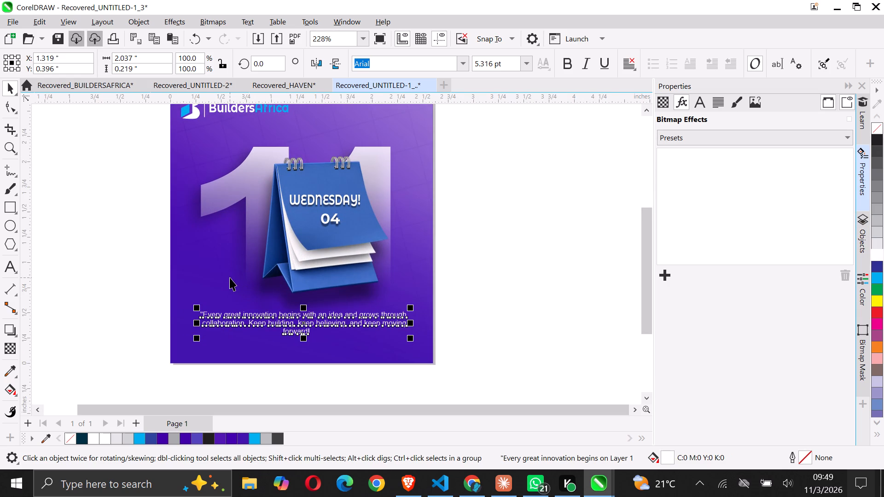
{"action": "left_click", "coordinate": [230, 277]}
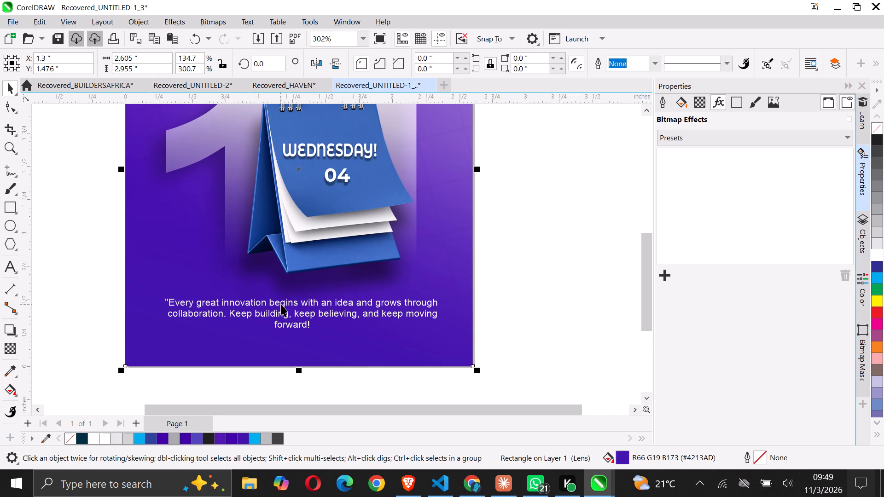
Enlarge the quote proportionally about its centre to about 2.44 in wide.
{"action": "left_click", "coordinate": [295, 305]}
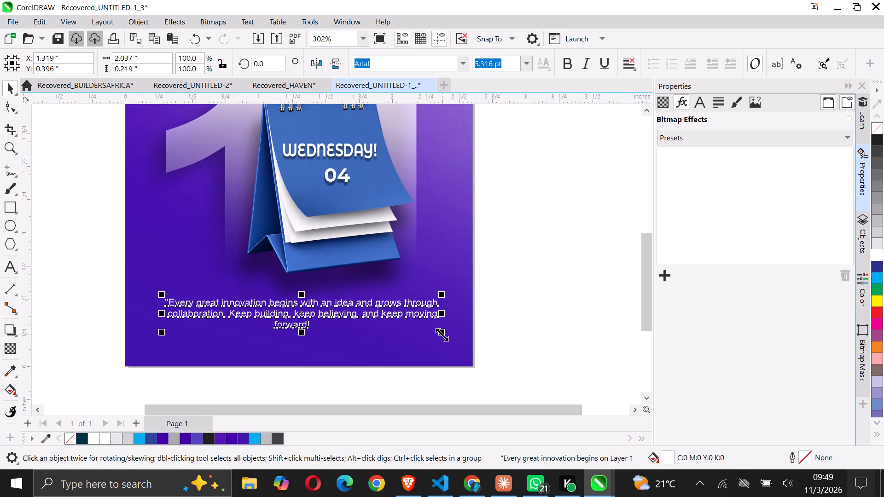
{"action": "left_click_drag", "start_coordinate": [442, 335], "coordinate": [451, 341], "text": "shift"}
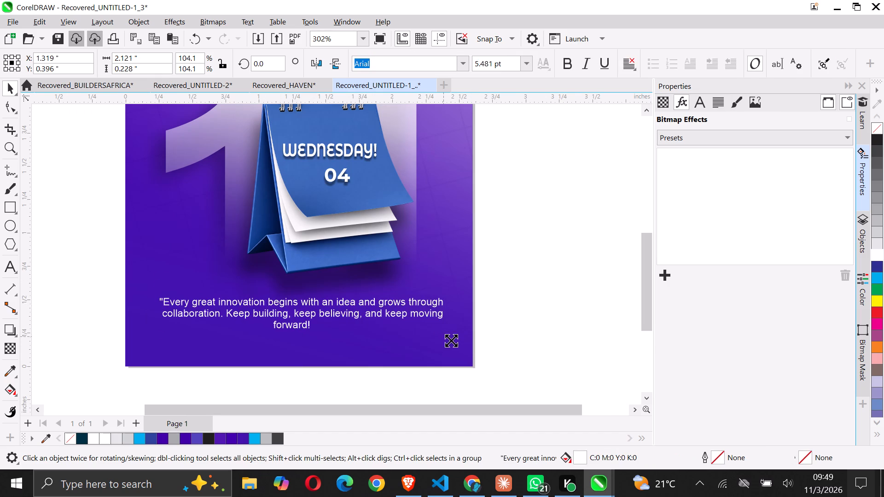
{"action": "left_click_drag", "start_coordinate": [451, 341], "coordinate": [469, 347], "text": "shift"}
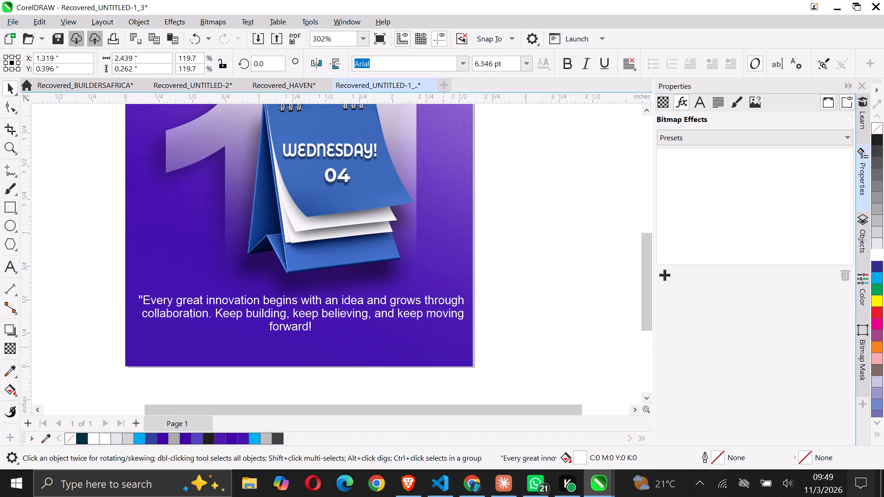
Set the quote's font to Montserrat Alternates and scale it down to about 2.39 in wide, within the flyer's edges.
{"action": "left_click", "coordinate": [463, 68]}
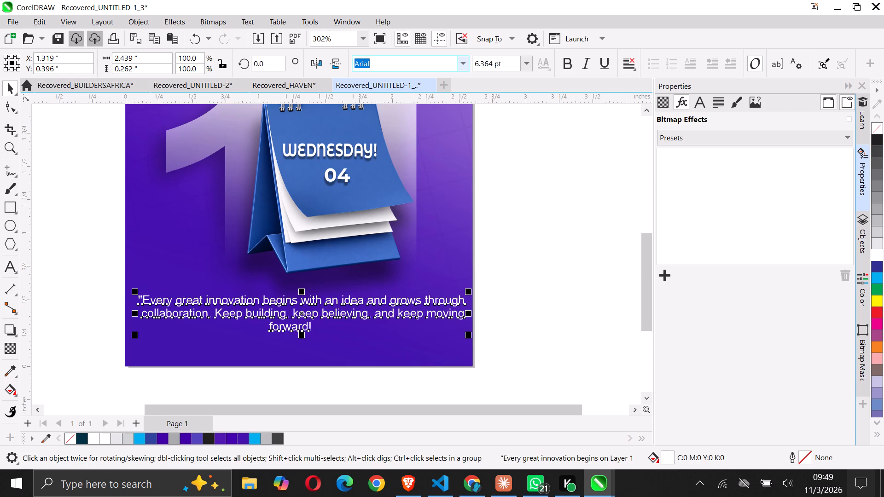
{"action": "left_click", "coordinate": [435, 98]}
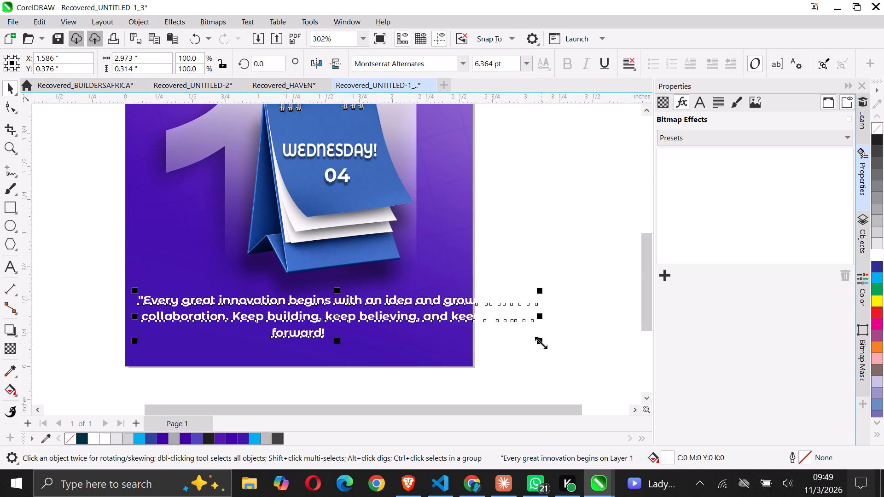
{"action": "left_click_drag", "start_coordinate": [541, 343], "coordinate": [479, 336]}
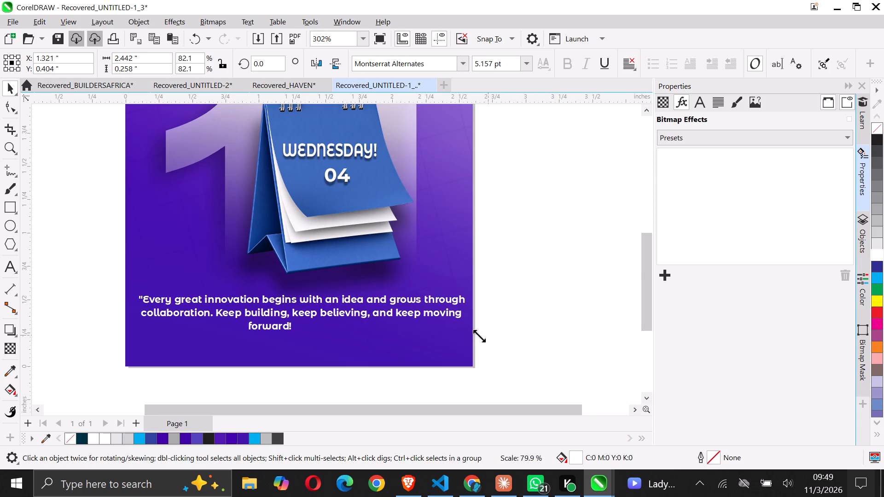
{"action": "left_click_drag", "start_coordinate": [479, 336], "coordinate": [464, 336]}
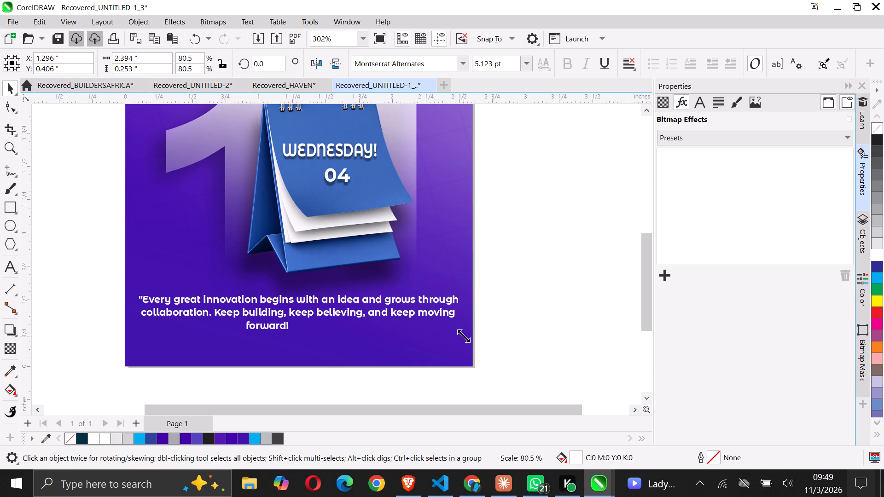
{"action": "left_click_drag", "start_coordinate": [464, 336], "coordinate": [463, 336]}
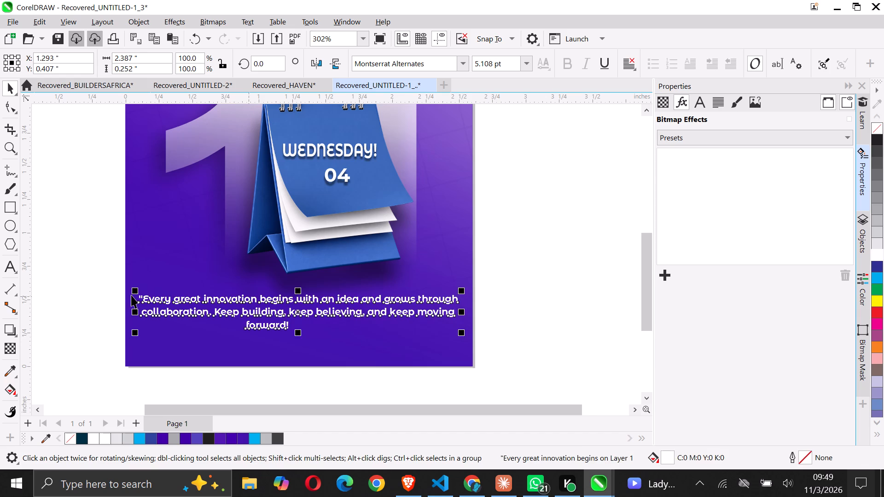
Delete the opening quotation mark before "Every" in the quote and leave text editing.
{"action": "double_click", "coordinate": [144, 296]}
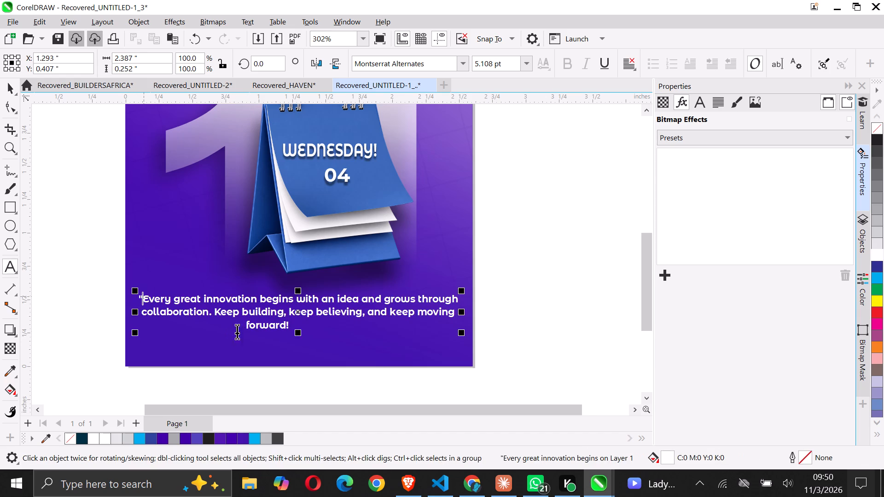
{"action": "key", "text": "BackSpace"}
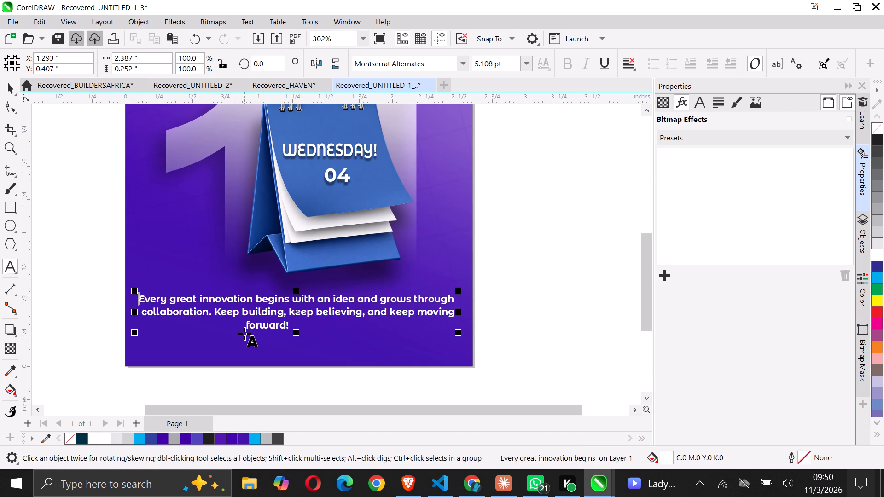
{"action": "left_click", "coordinate": [115, 205]}
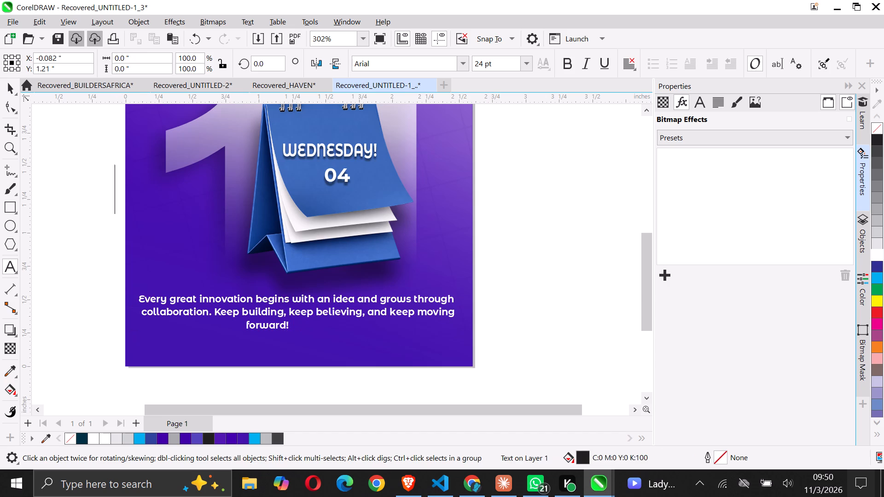
{"action": "left_click", "coordinate": [12, 90]}
{"action": "left_click", "coordinate": [43, 84]}
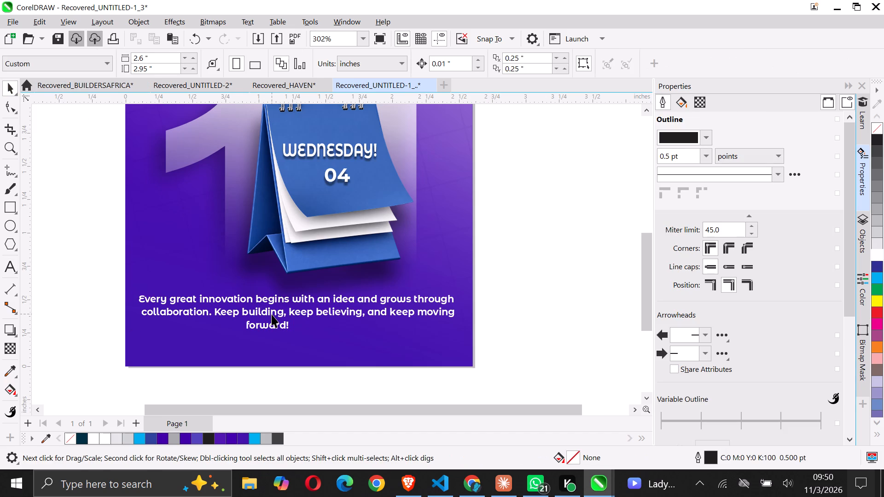
Add eight leading spaces before "forward!" to centre the quote's last line, and leave text editing.
{"action": "double_click", "coordinate": [238, 329]}
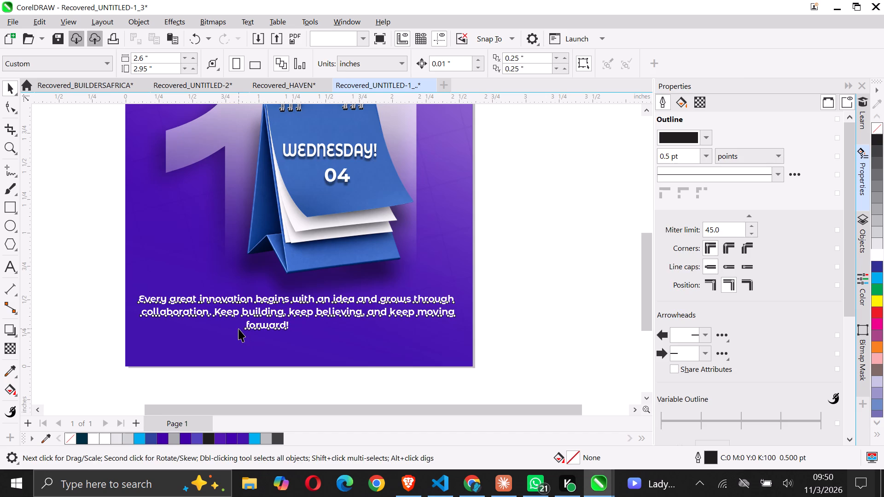
{"action": "left_click", "coordinate": [239, 329]}
{"action": "key", "text": "space"}
{"action": "key", "text": "space"}
{"action": "key", "text": "space"}
{"action": "key", "text": "space"}
{"action": "key", "text": "space"}
{"action": "key", "text": "space"}
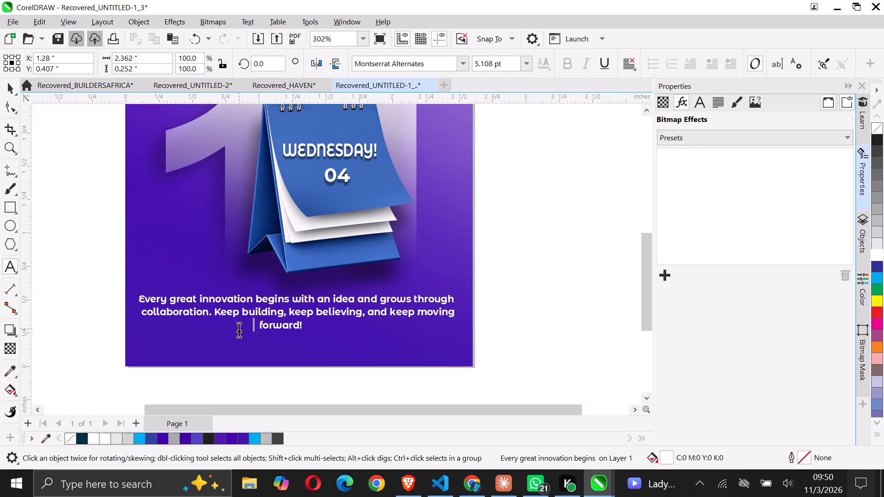
{"action": "key", "text": "space"}
{"action": "key", "text": "space"}
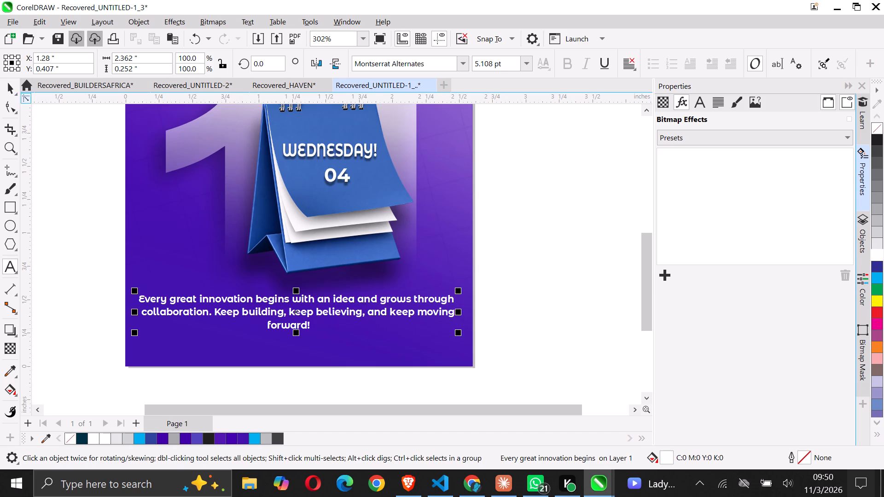
{"action": "left_click", "coordinate": [13, 86]}
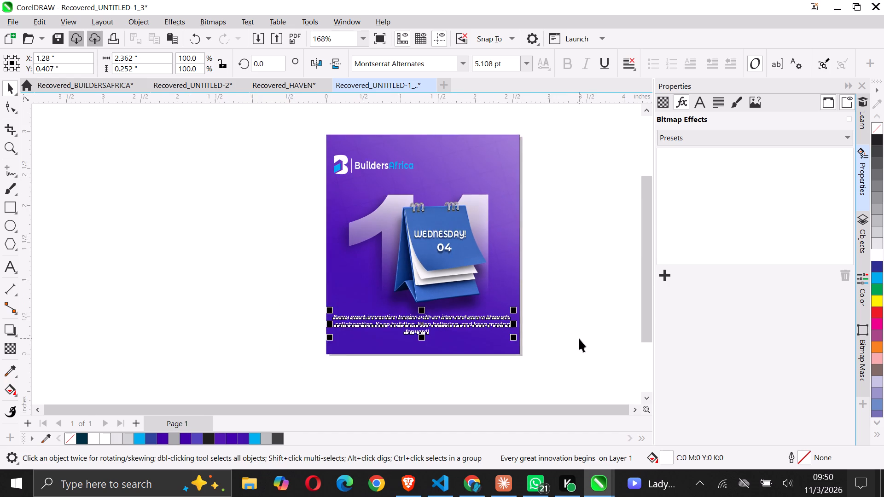
{"action": "left_click", "coordinate": [320, 304]}
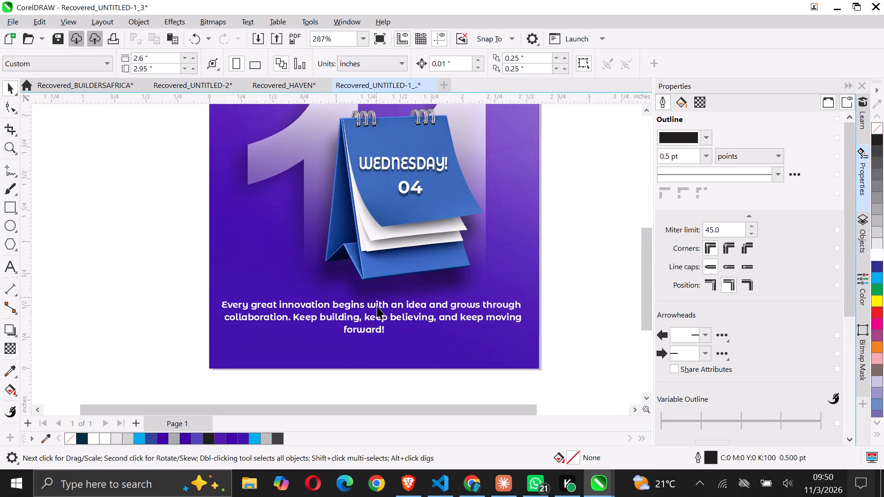
Shrink the quote proportionally about its centre to about 2 in wide, and deselect it.
{"action": "left_click", "coordinate": [378, 308]}
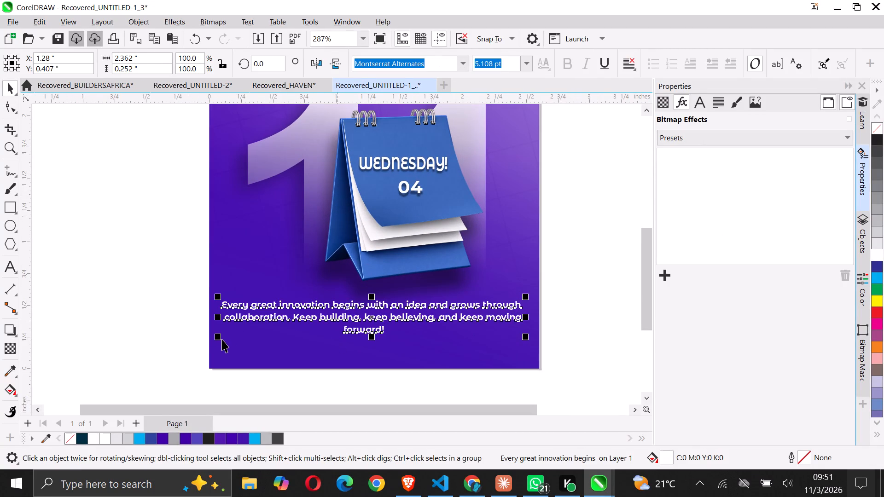
{"action": "left_click_drag", "start_coordinate": [215, 339], "coordinate": [219, 336], "text": "shift"}
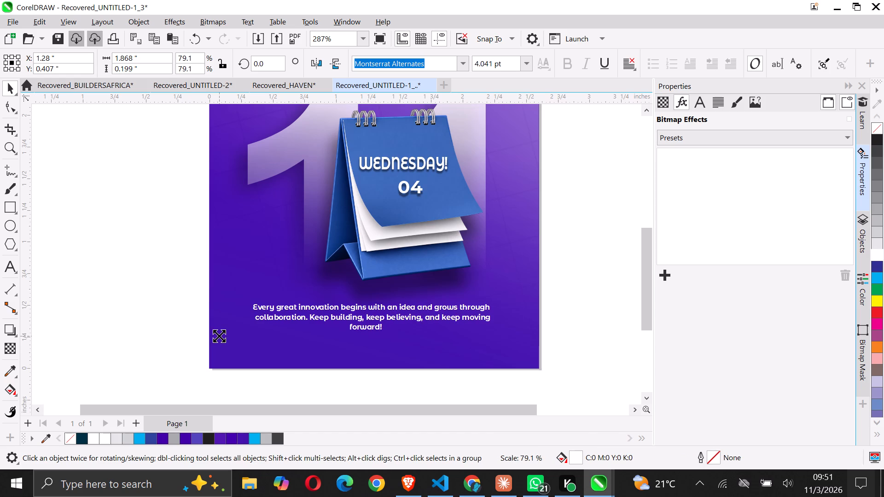
{"action": "left_click_drag", "start_coordinate": [219, 336], "coordinate": [131, 337], "text": "shift"}
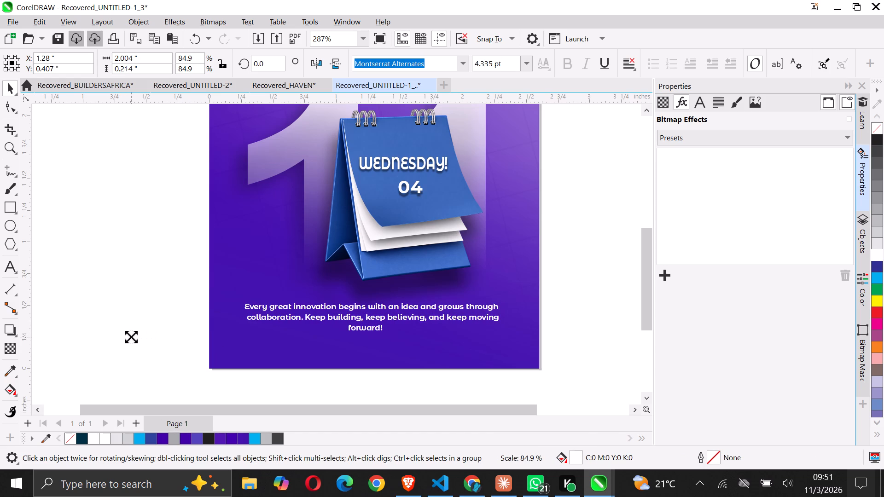
{"action": "left_click_drag", "start_coordinate": [131, 337], "coordinate": [126, 337], "text": "shift"}
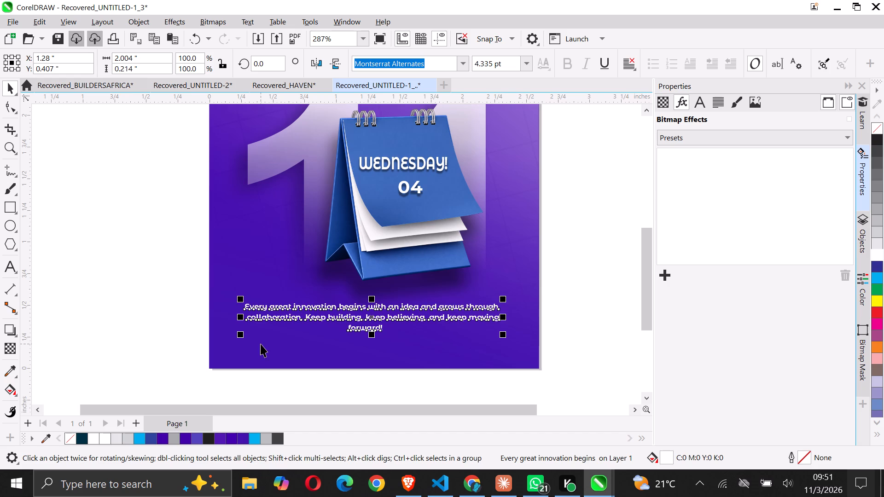
{"action": "left_click", "coordinate": [182, 326]}
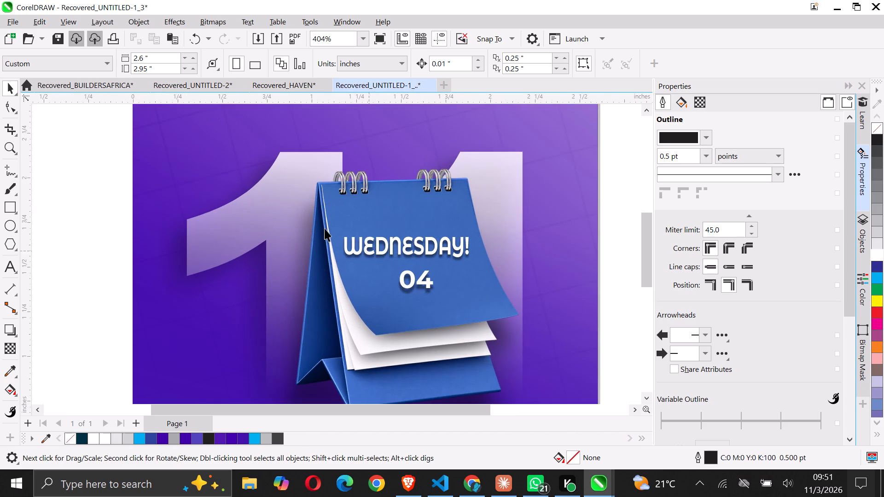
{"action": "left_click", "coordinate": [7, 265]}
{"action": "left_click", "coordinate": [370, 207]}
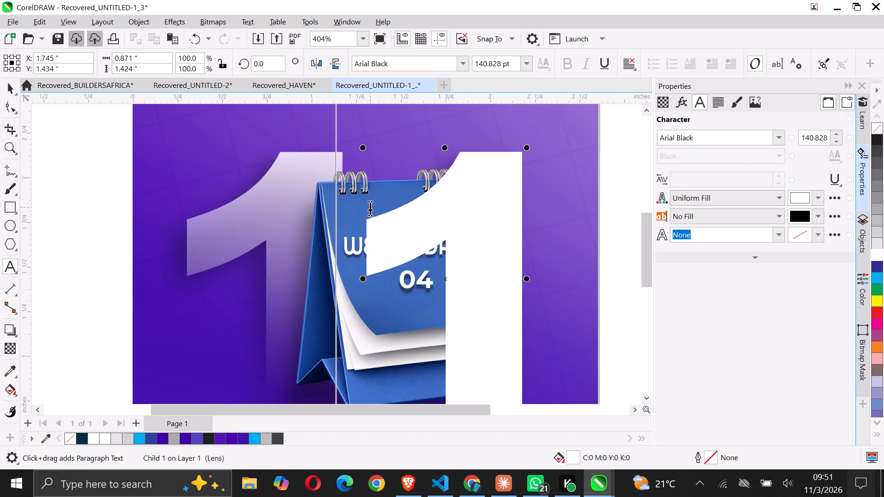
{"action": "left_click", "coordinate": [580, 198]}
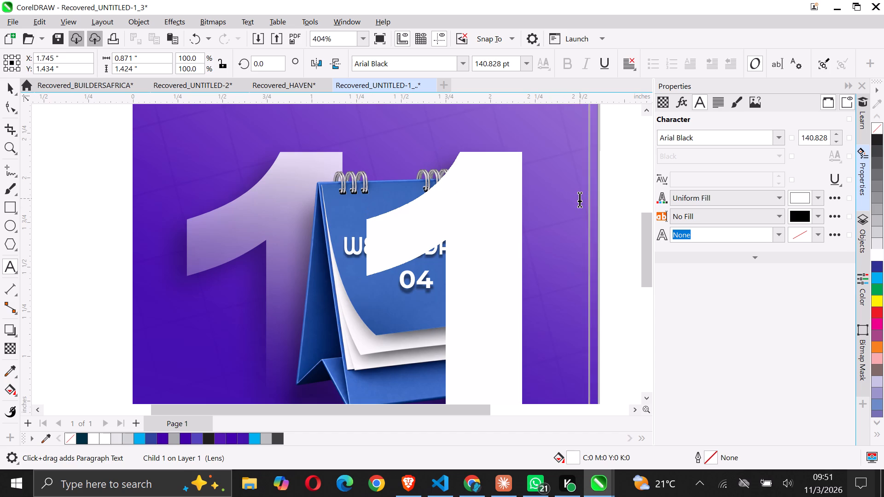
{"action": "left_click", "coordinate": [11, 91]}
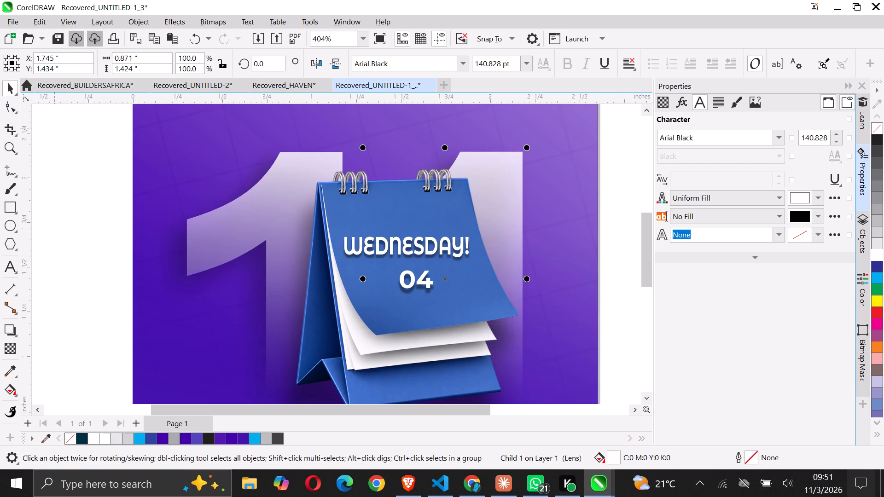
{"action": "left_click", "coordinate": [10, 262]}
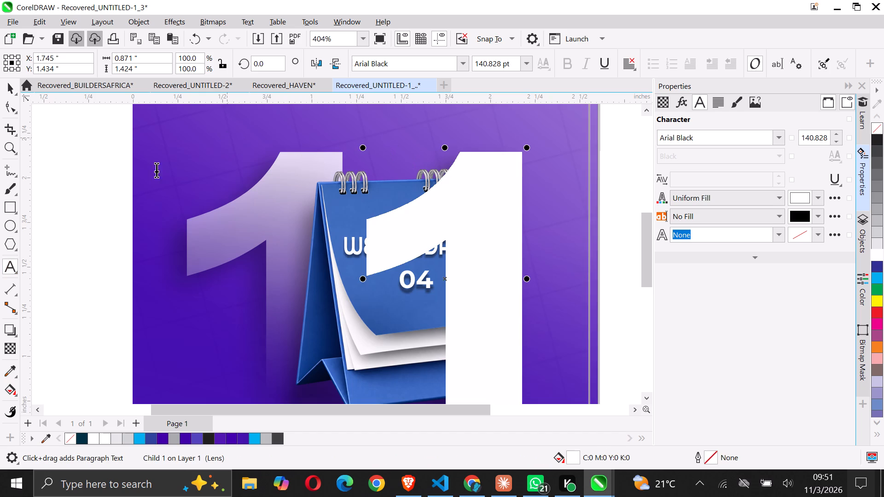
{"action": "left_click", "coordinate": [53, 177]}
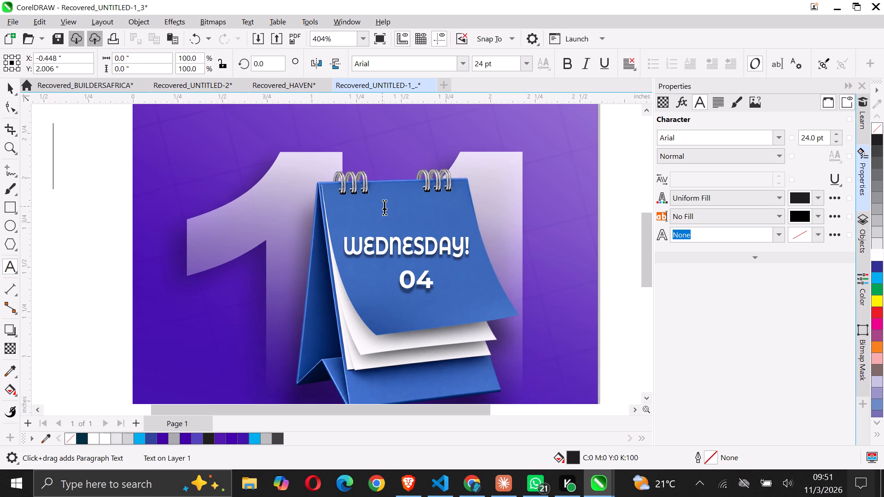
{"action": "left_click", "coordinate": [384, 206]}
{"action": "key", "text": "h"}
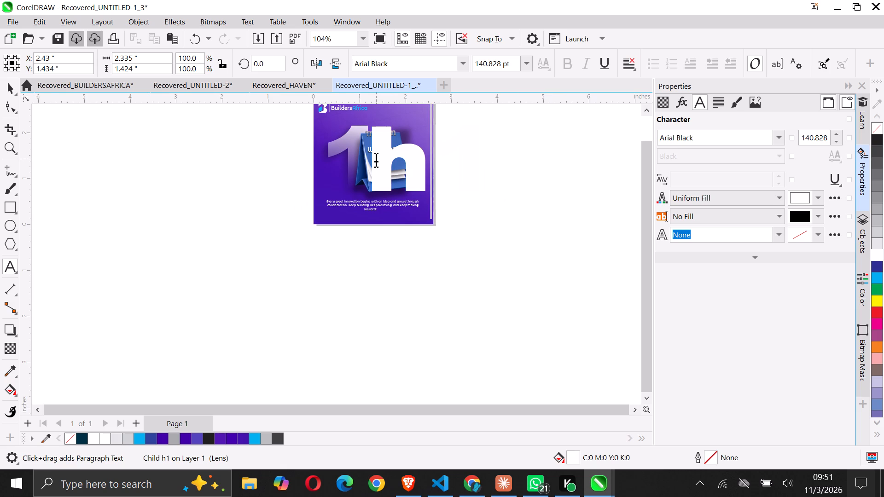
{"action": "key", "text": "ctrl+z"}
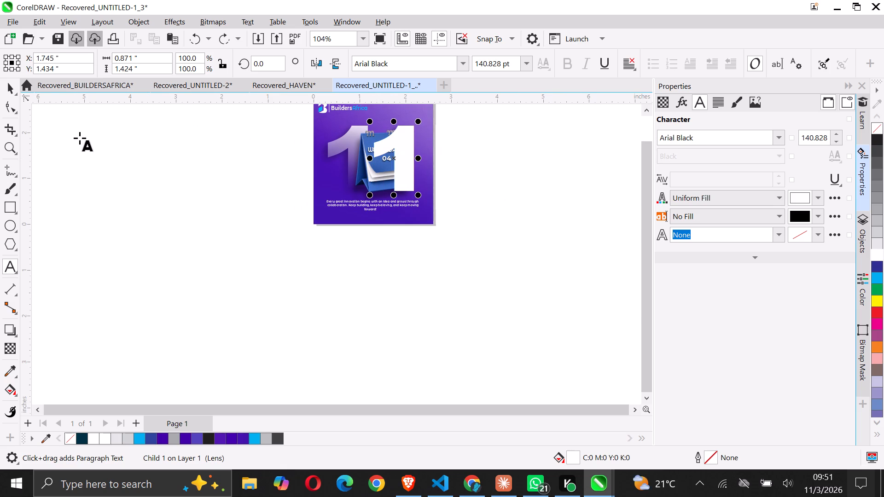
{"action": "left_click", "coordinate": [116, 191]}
Add the artistic text "HAPPY" in the blank area below the flyer and set its font to Montserrat Alternates.
{"action": "left_click", "coordinate": [278, 286]}
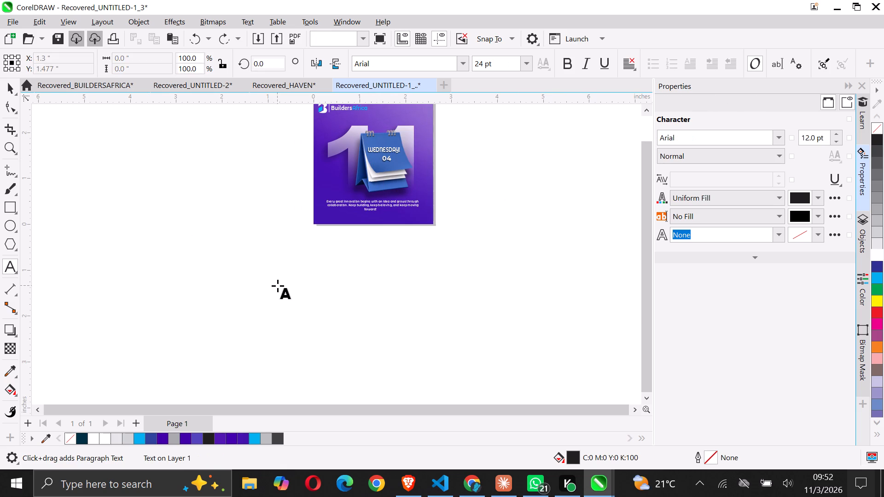
{"action": "key", "text": "h"}
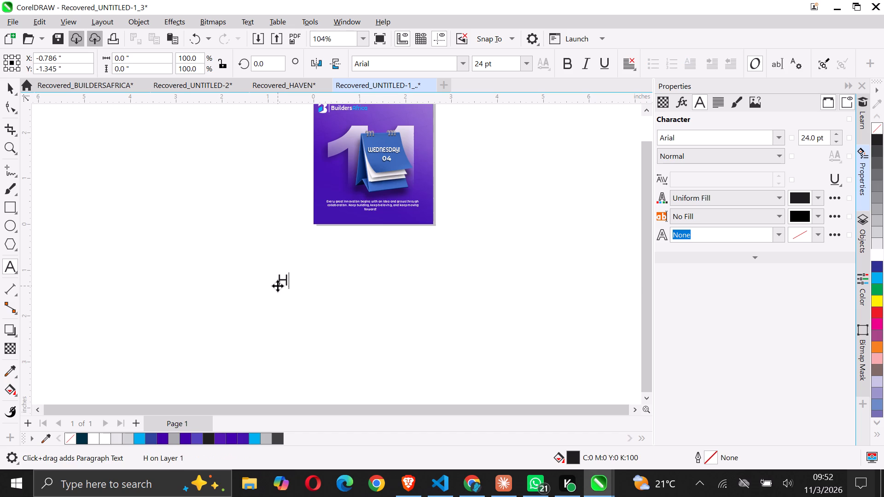
{"action": "type", "text": "APPY"}
{"action": "left_click", "coordinate": [4, 85]}
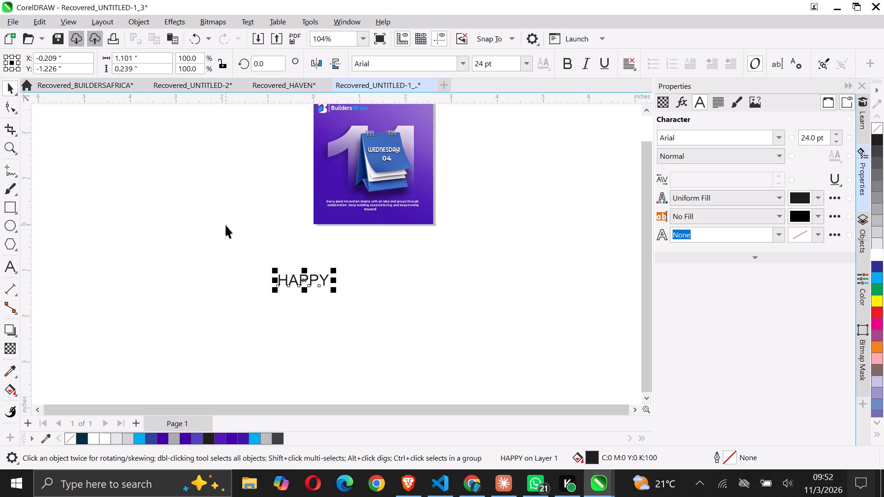
{"action": "left_click", "coordinate": [305, 283]}
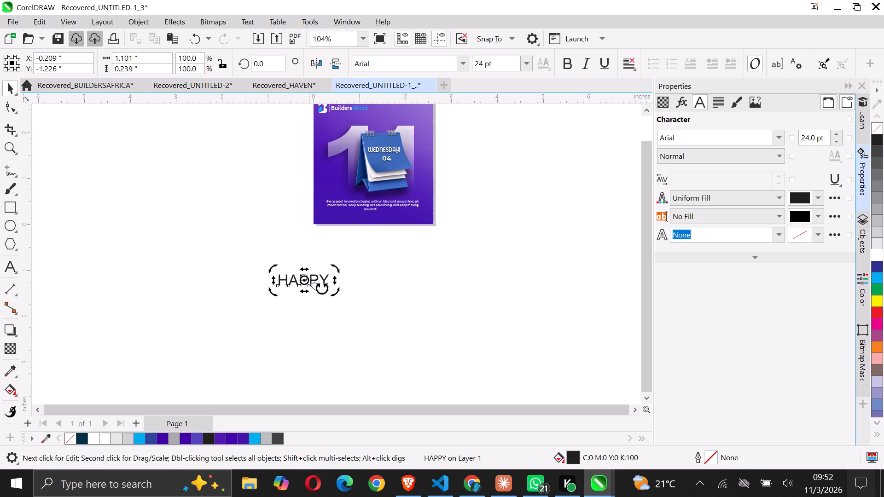
{"action": "left_click", "coordinate": [313, 284]}
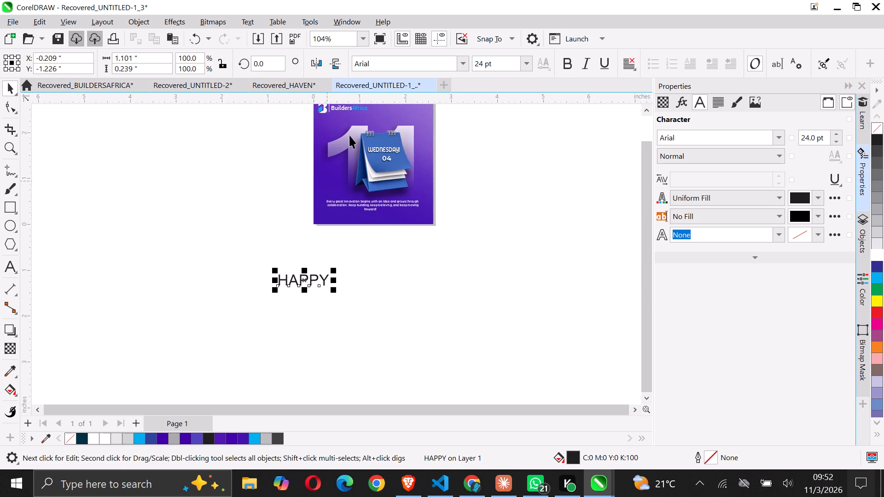
{"action": "left_click", "coordinate": [462, 65]}
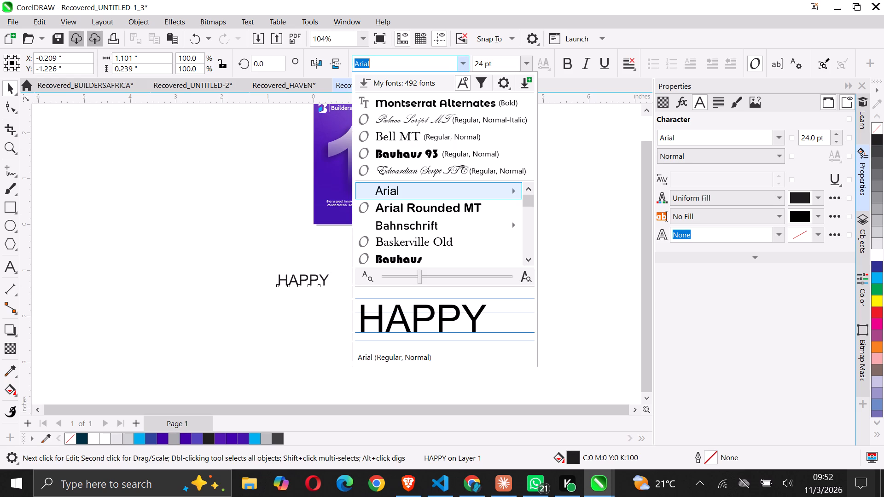
{"action": "left_click", "coordinate": [426, 99]}
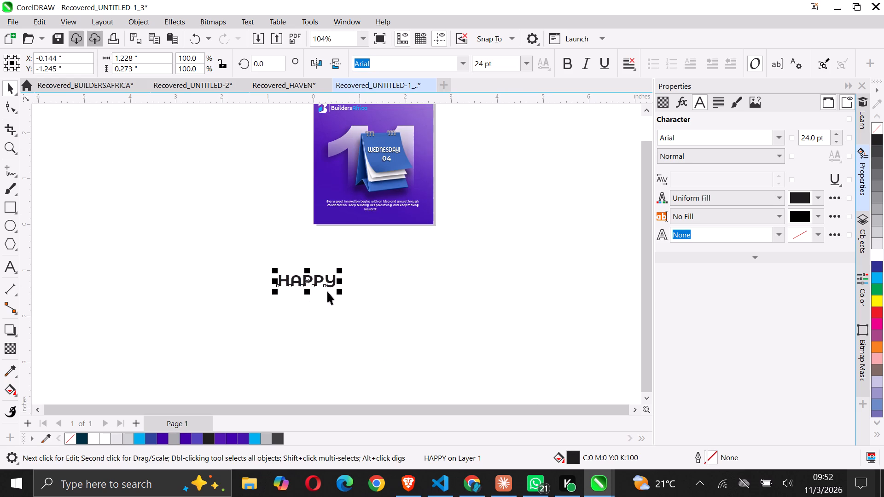
Move HAPPY onto the calendar page over the upper edge of "WEDNESDAY!" and fill it with white.
{"action": "left_click_drag", "start_coordinate": [311, 285], "coordinate": [390, 145]}
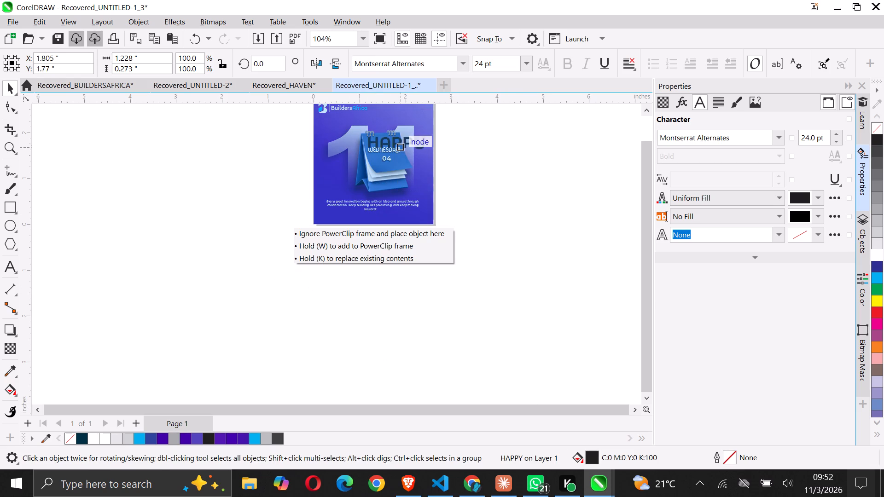
{"action": "left_click_drag", "start_coordinate": [390, 145], "coordinate": [386, 146]}
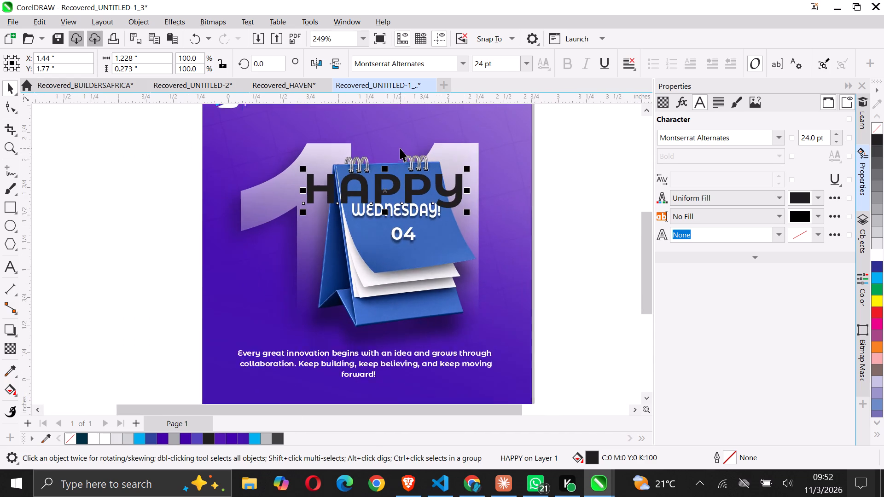
{"action": "left_click", "coordinate": [379, 220]}
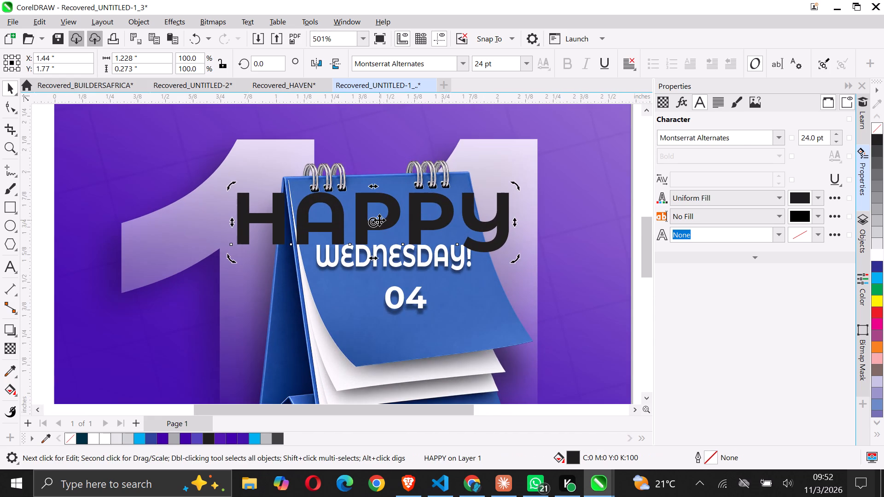
{"action": "left_click", "coordinate": [877, 252]}
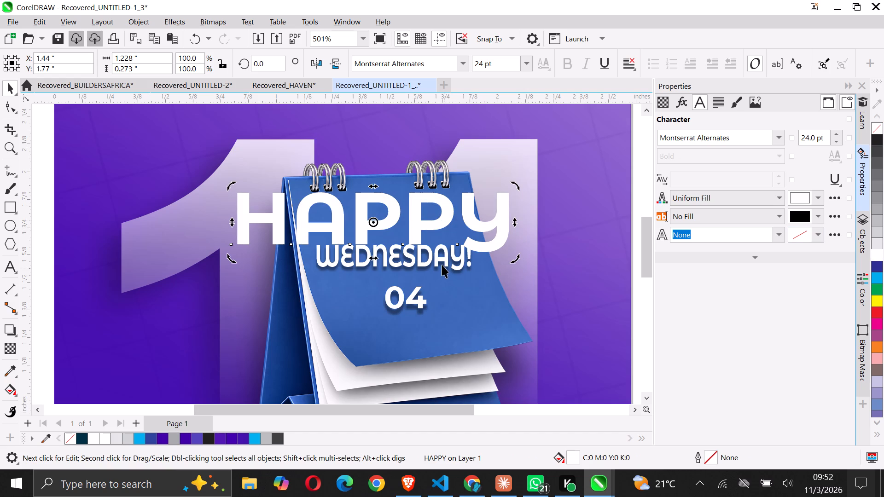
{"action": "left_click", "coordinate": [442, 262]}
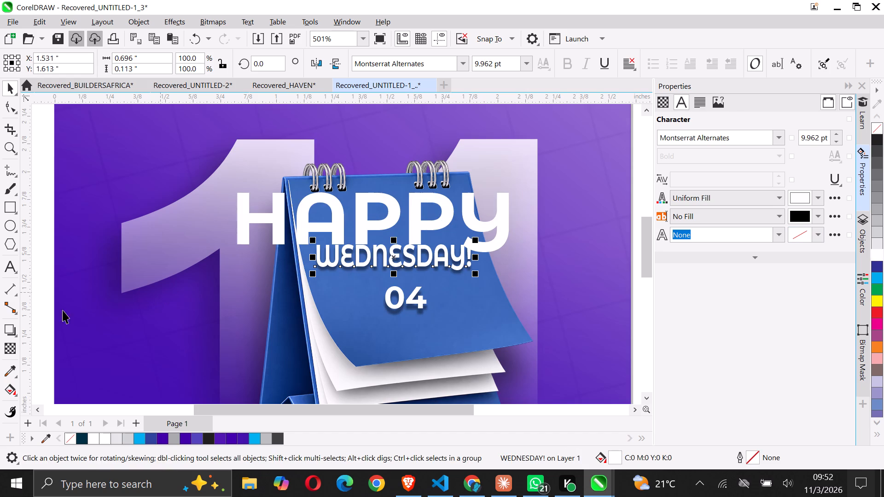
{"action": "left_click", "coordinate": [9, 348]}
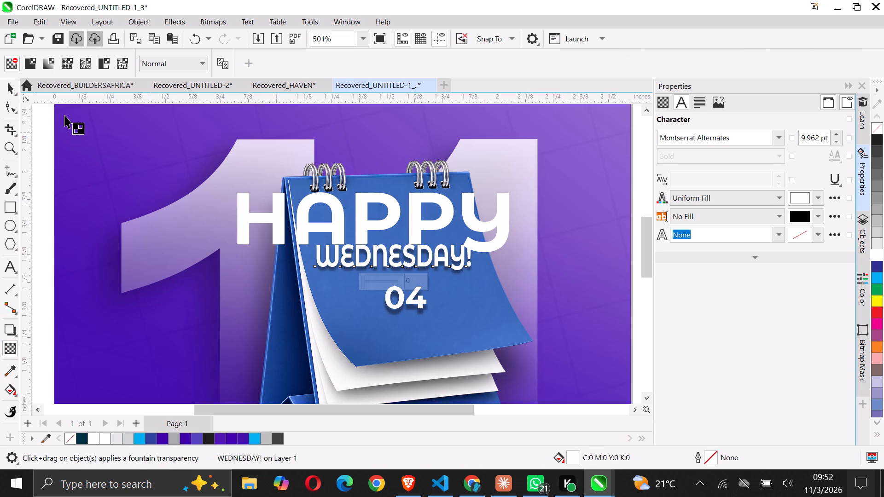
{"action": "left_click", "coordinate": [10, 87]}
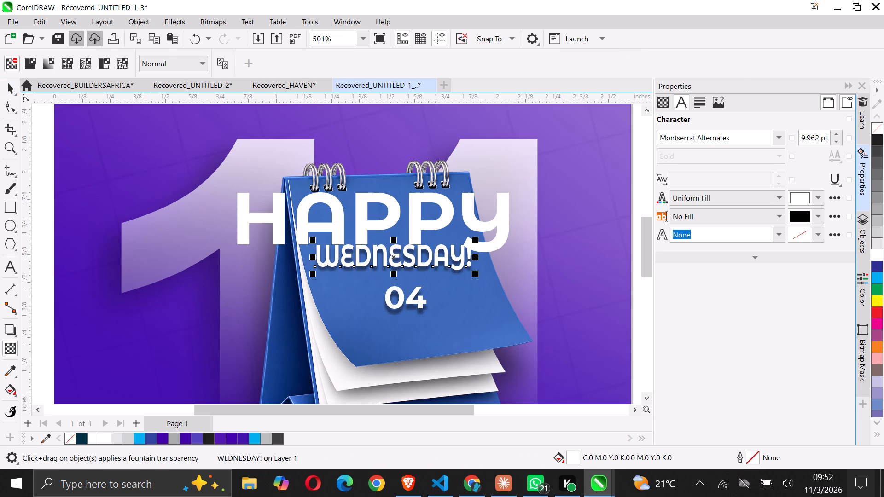
Shrink HAPPY proportionally about its centre to about 7.7 pt, and stretch it horizontally to about 0.56 in wide.
{"action": "left_click", "coordinate": [365, 208]}
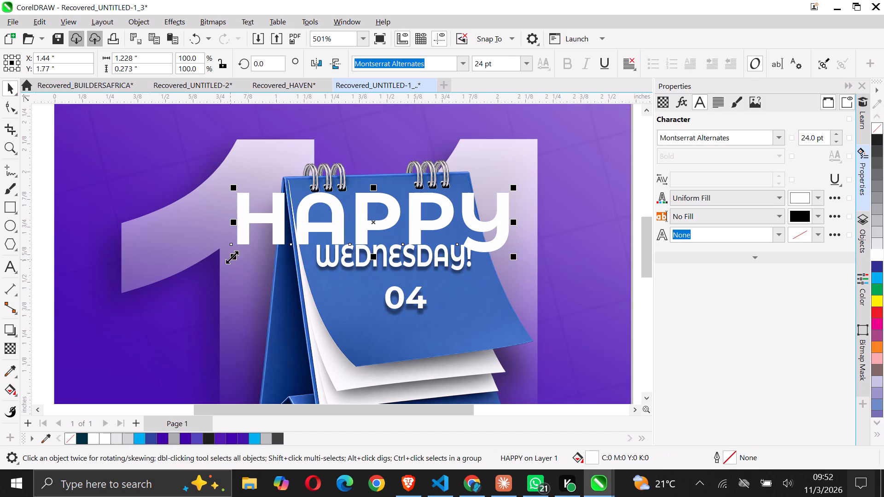
{"action": "left_click_drag", "start_coordinate": [233, 259], "coordinate": [267, 247], "text": "shift"}
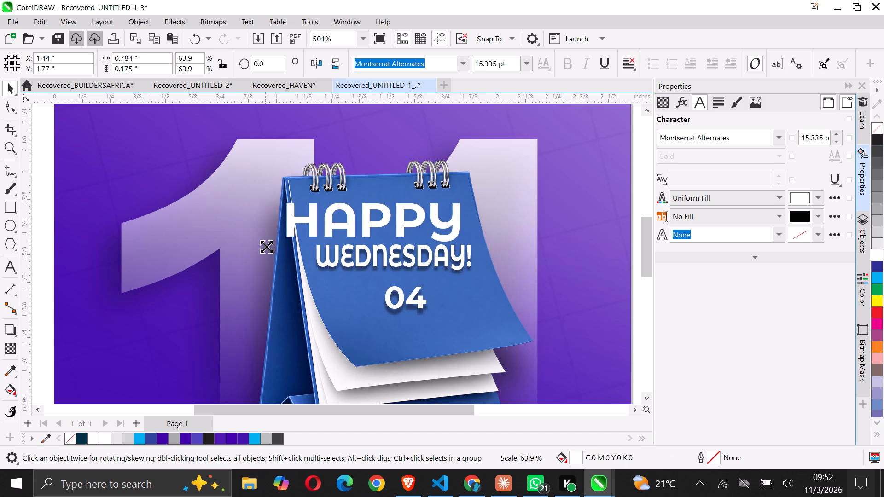
{"action": "left_click_drag", "start_coordinate": [267, 247], "coordinate": [292, 244], "text": "shift"}
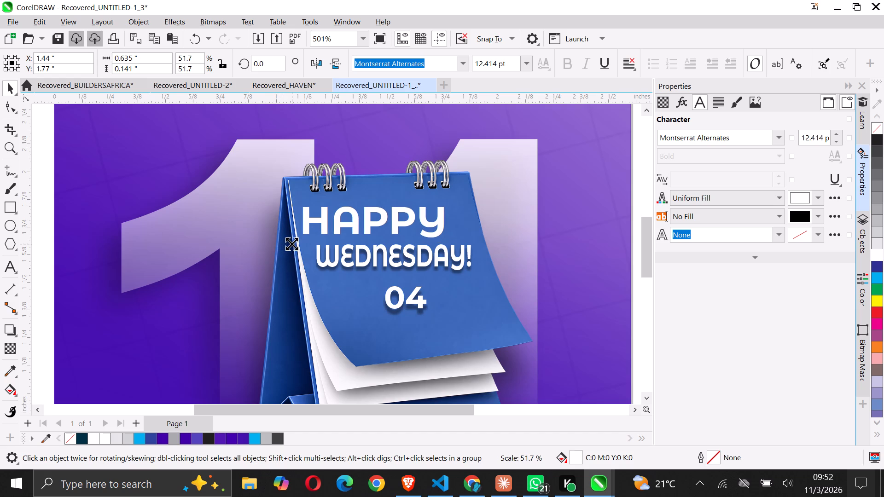
{"action": "left_click_drag", "start_coordinate": [292, 244], "coordinate": [312, 238], "text": "shift"}
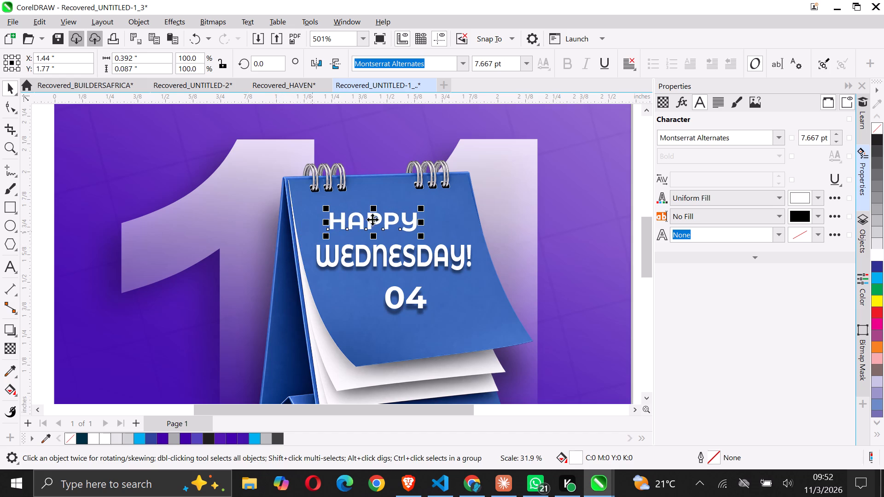
{"action": "left_click_drag", "start_coordinate": [423, 221], "coordinate": [455, 216]}
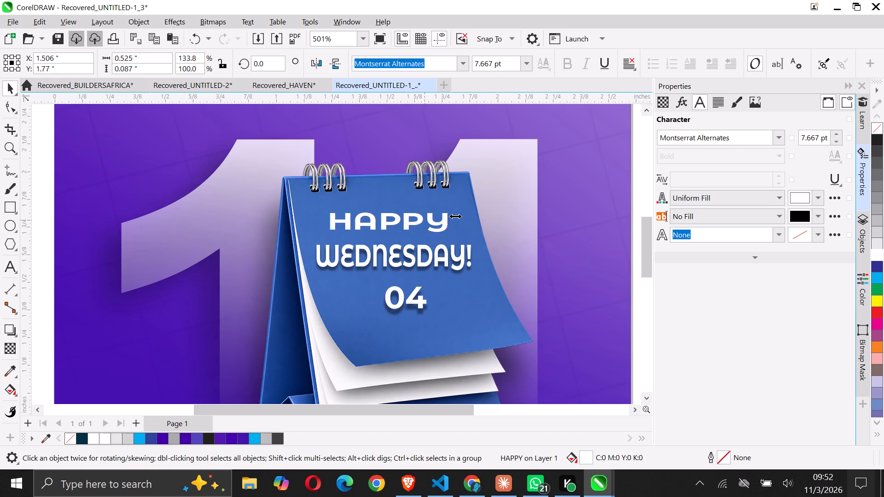
{"action": "left_click_drag", "start_coordinate": [455, 216], "coordinate": [467, 216]}
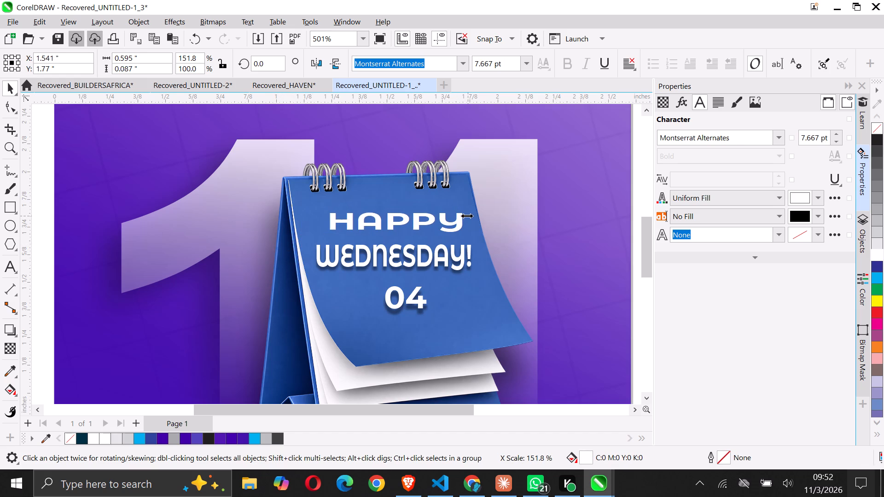
{"action": "left_click_drag", "start_coordinate": [467, 216], "coordinate": [459, 216]}
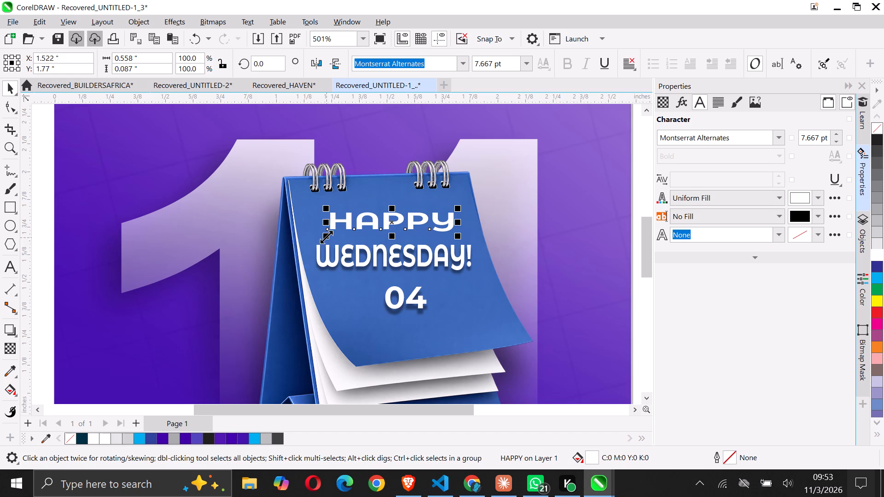
Enlarge HAPPY proportionally to about 0.74 in wide, positioned just above "WEDNESDAY!" on the calendar page, and deselect it.
{"action": "left_click_drag", "start_coordinate": [326, 237], "coordinate": [310, 244]}
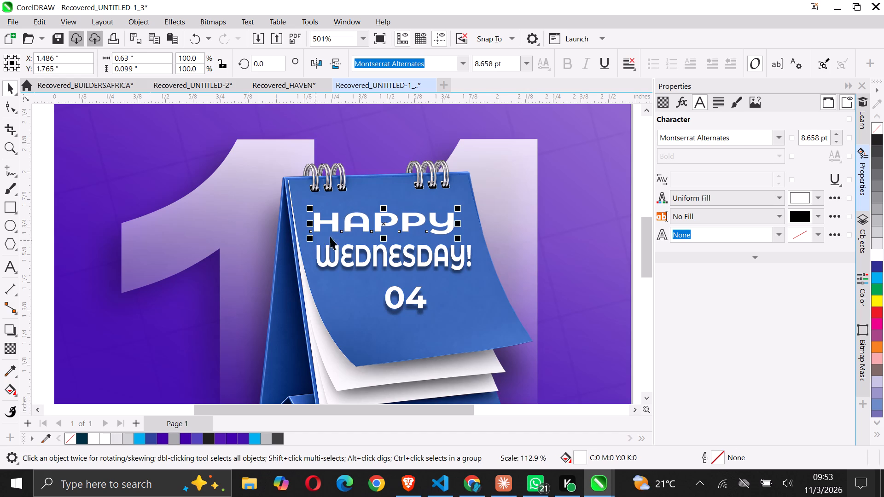
{"action": "left_click_drag", "start_coordinate": [387, 220], "coordinate": [391, 214]}
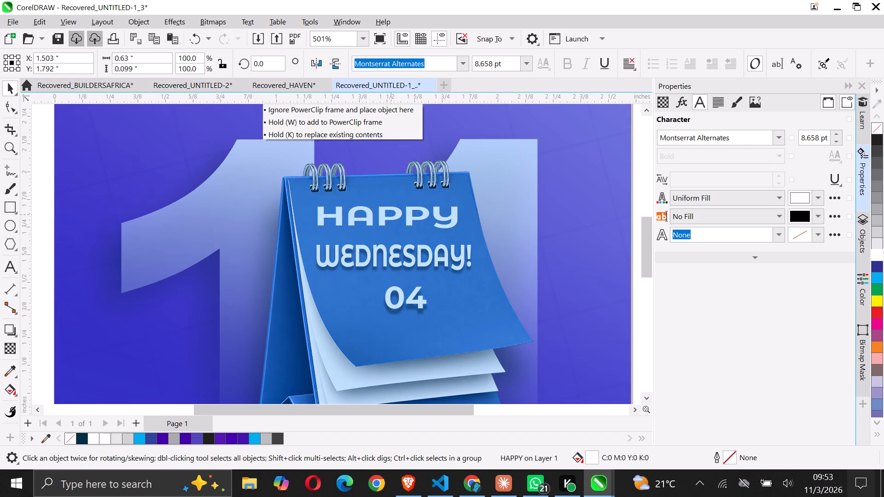
{"action": "left_click_drag", "start_coordinate": [391, 214], "coordinate": [392, 220]}
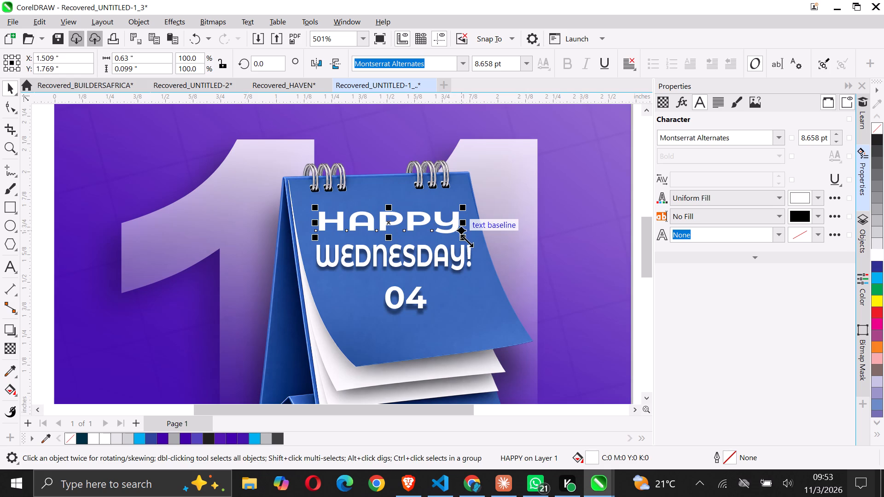
{"action": "left_click_drag", "start_coordinate": [467, 241], "coordinate": [485, 243]}
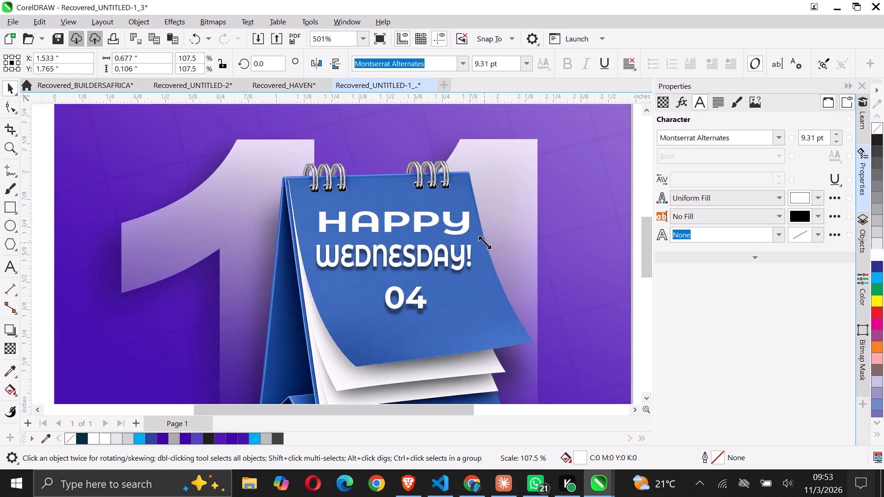
{"action": "left_click_drag", "start_coordinate": [485, 243], "coordinate": [489, 243]}
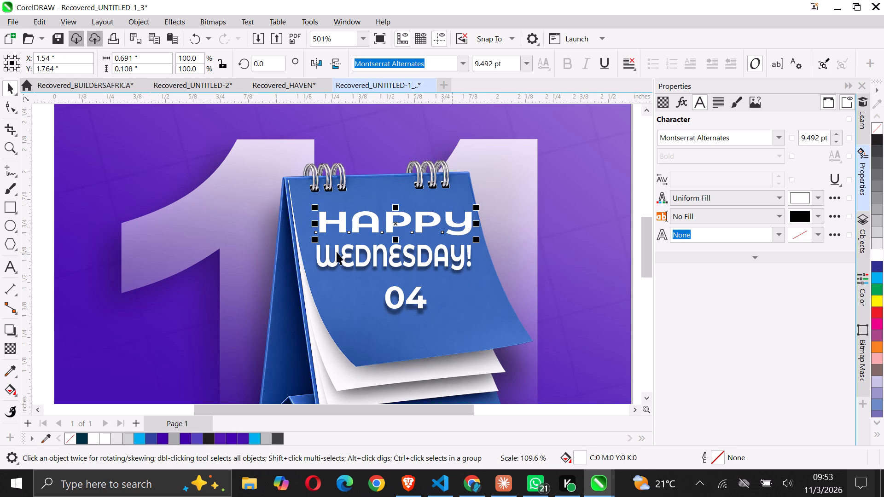
{"action": "left_click_drag", "start_coordinate": [314, 239], "coordinate": [303, 246]}
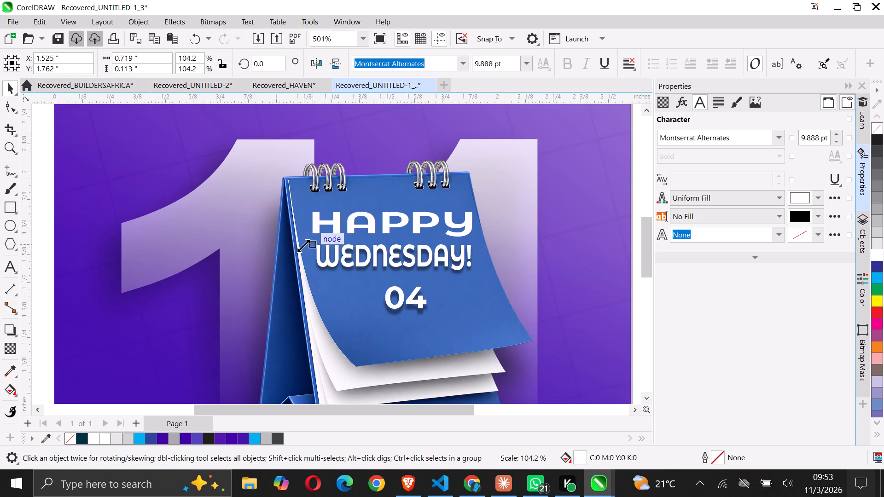
{"action": "left_click_drag", "start_coordinate": [303, 246], "coordinate": [303, 246]}
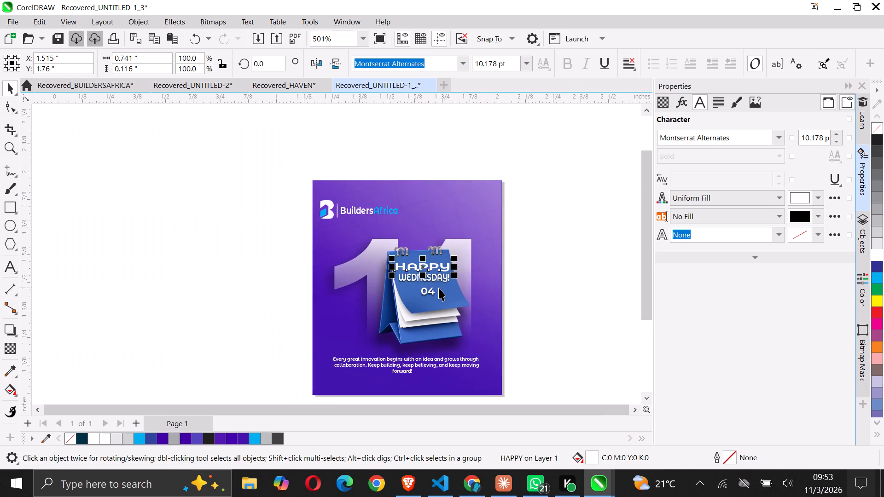
{"action": "left_click", "coordinate": [157, 255]}
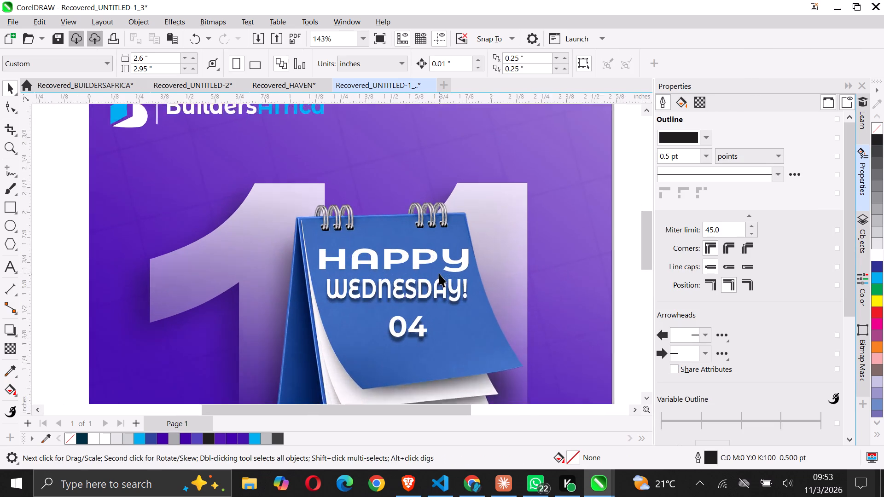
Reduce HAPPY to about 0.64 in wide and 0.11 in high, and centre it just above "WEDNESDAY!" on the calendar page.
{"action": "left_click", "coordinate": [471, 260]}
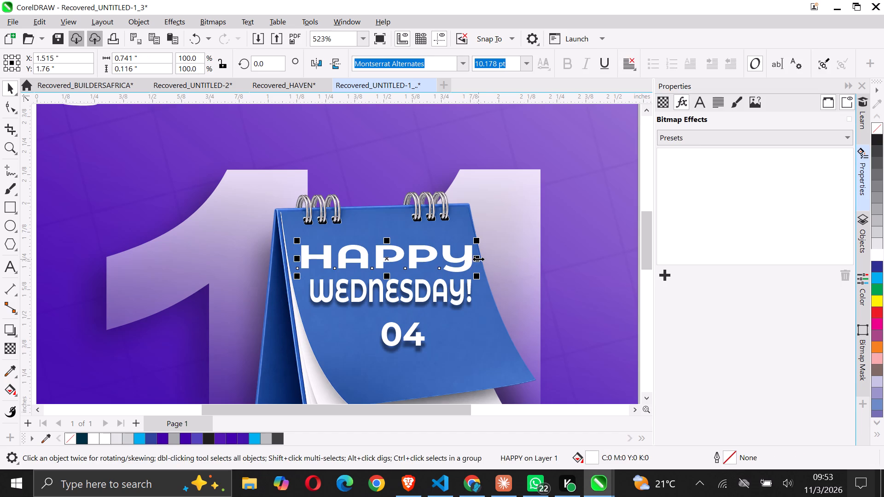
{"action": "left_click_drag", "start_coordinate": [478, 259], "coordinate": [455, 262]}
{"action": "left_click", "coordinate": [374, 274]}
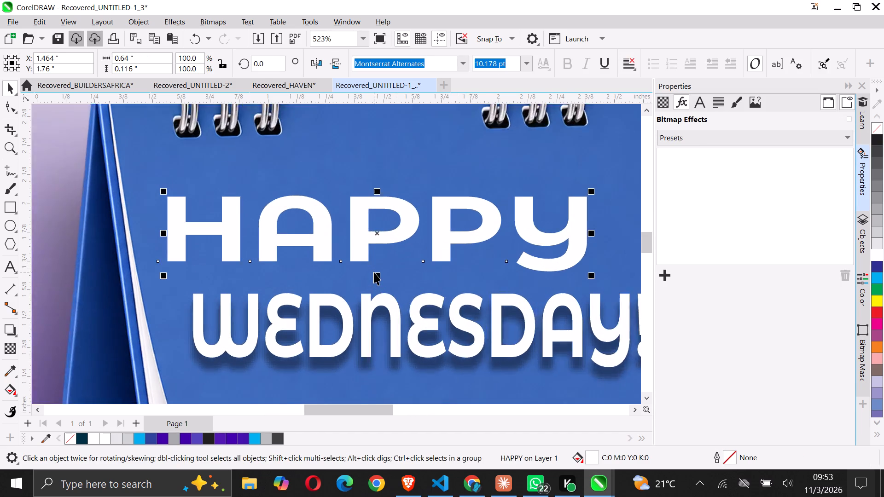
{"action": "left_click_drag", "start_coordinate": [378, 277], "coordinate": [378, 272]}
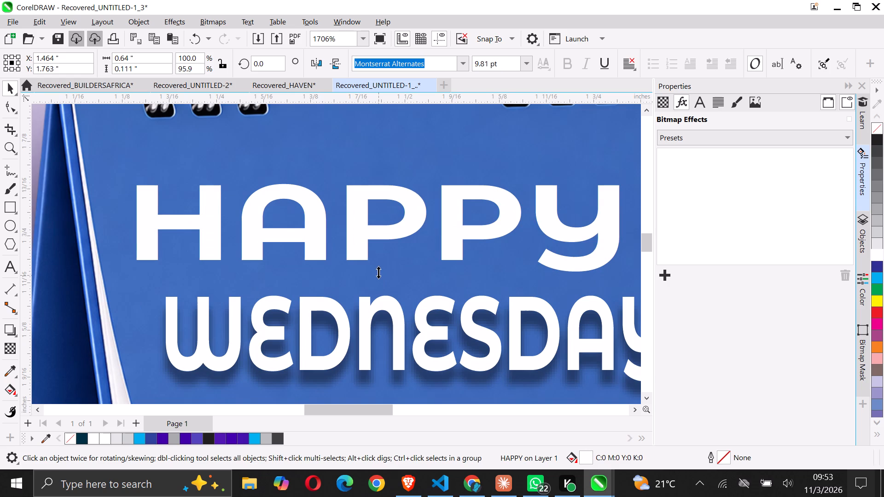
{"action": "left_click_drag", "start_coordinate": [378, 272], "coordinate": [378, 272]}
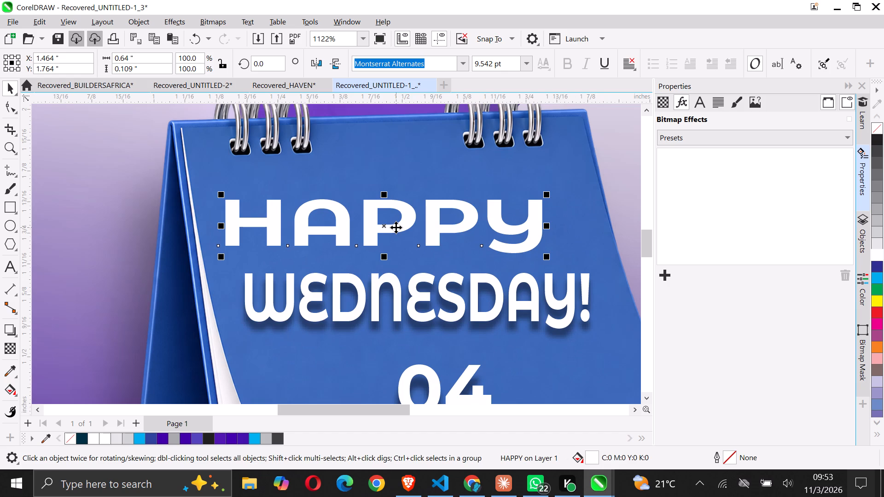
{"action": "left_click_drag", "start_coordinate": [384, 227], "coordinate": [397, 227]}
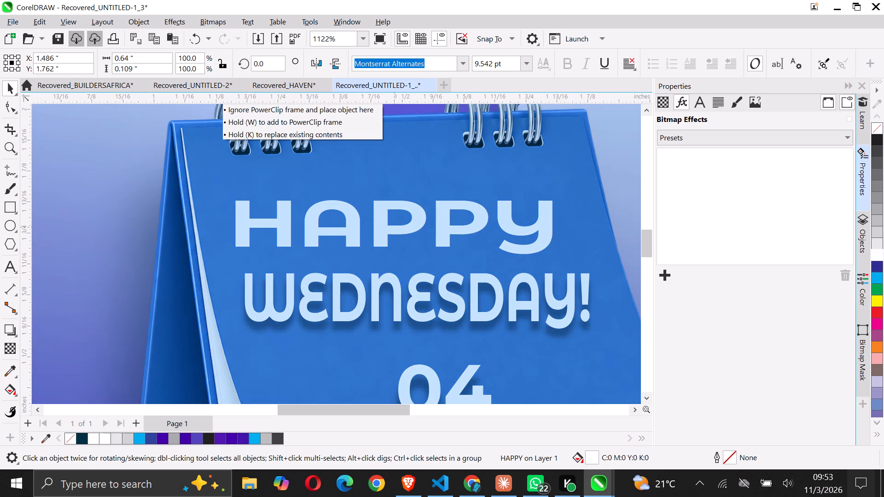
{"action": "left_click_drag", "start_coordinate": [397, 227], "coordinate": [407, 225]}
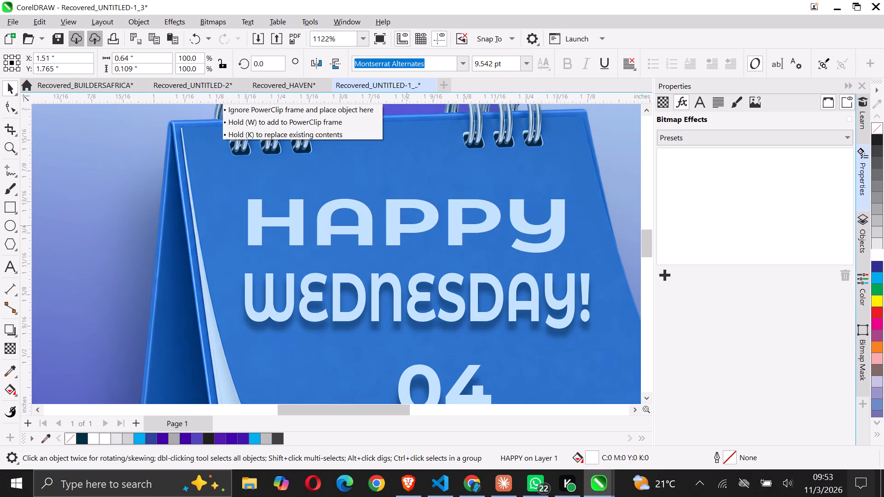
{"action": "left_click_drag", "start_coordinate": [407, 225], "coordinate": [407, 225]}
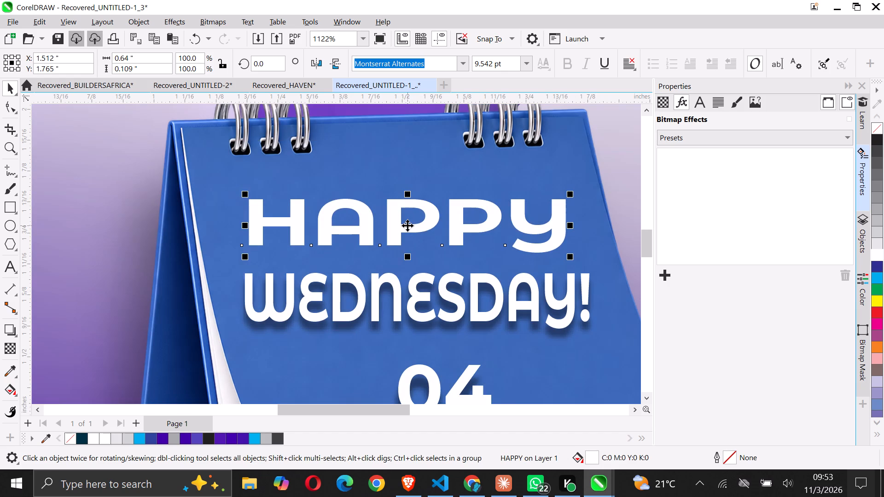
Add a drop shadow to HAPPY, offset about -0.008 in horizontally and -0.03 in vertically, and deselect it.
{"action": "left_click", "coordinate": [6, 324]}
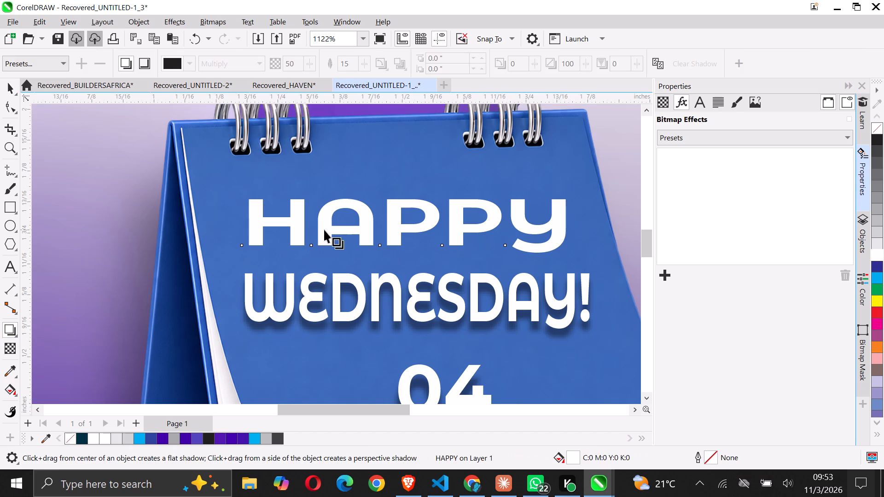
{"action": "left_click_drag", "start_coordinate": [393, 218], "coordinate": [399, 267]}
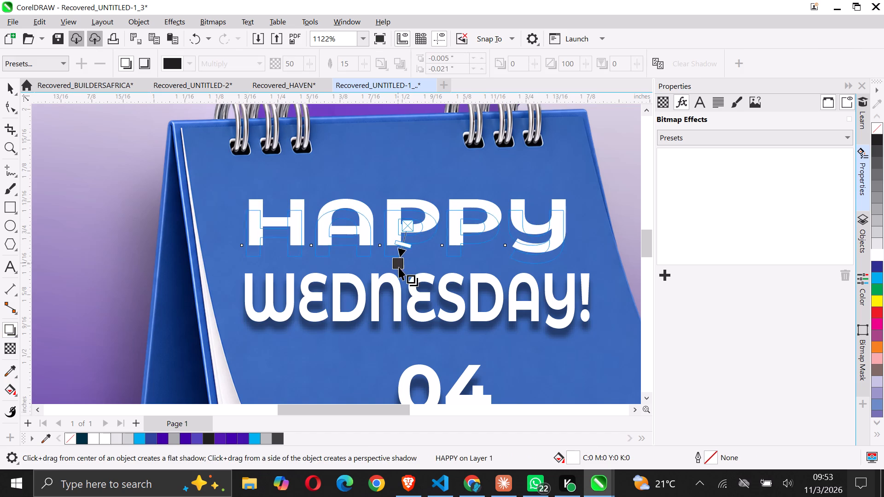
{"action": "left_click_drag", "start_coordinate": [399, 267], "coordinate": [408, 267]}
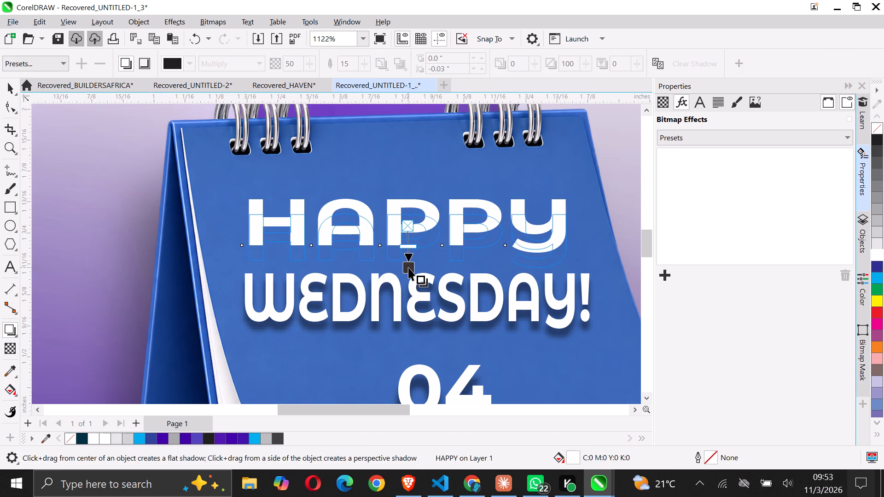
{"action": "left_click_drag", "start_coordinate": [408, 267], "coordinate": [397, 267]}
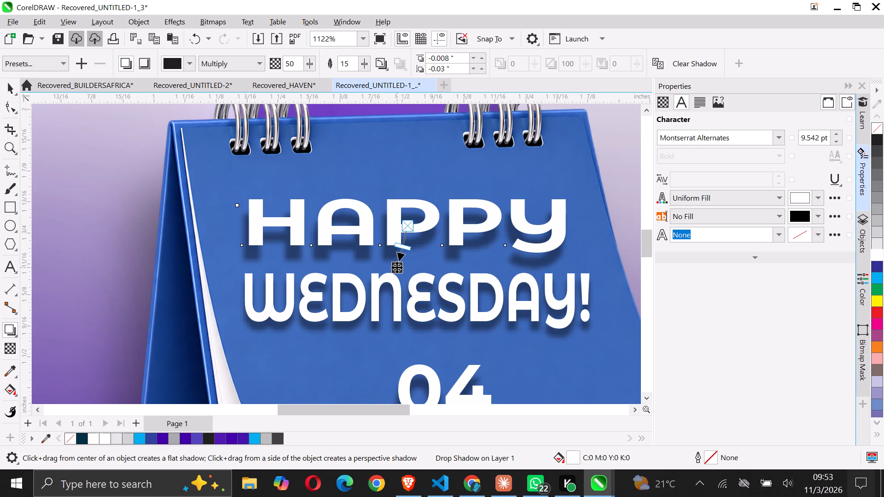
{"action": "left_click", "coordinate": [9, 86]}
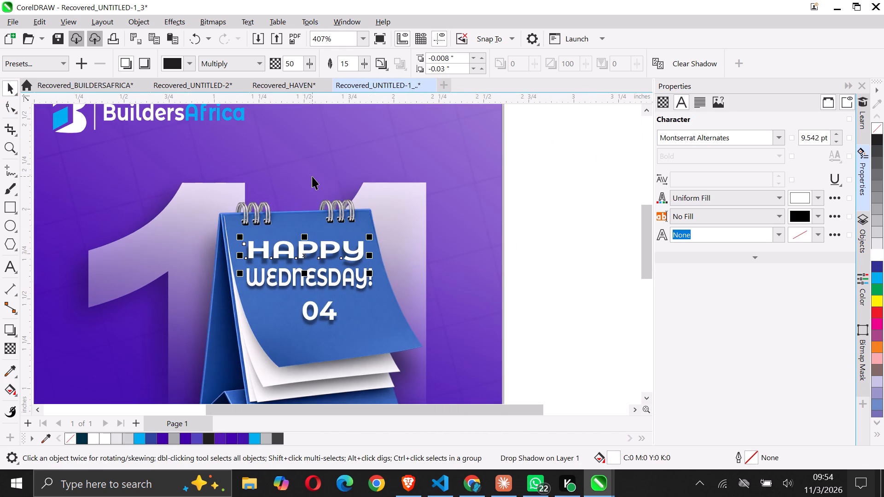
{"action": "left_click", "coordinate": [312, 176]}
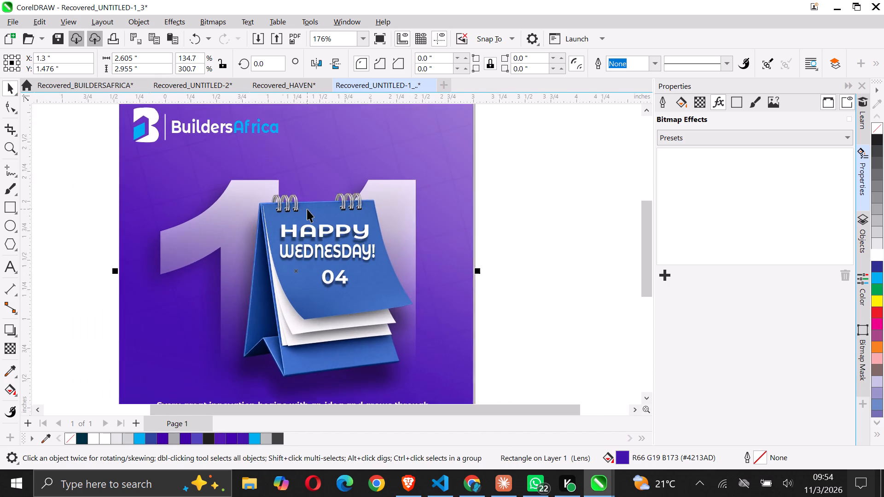
Delete the HAPPY text from the calendar page.
{"action": "left_click", "coordinate": [320, 228]}
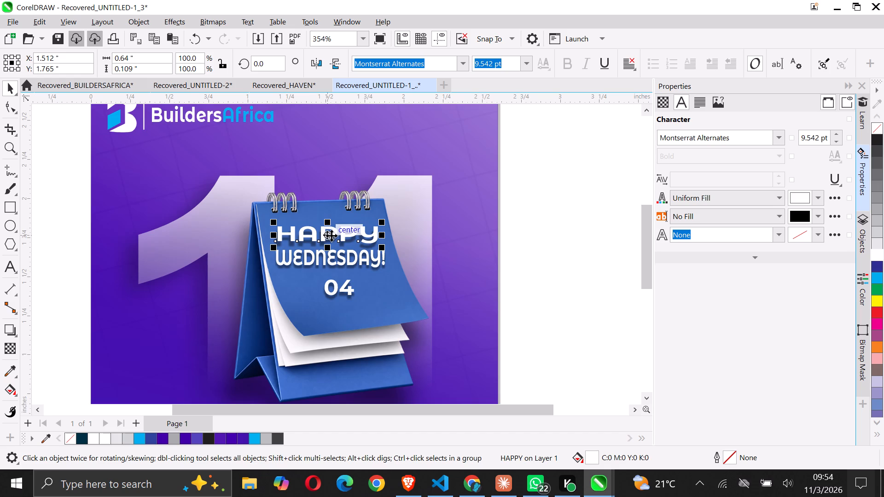
{"action": "right_click", "coordinate": [331, 236]}
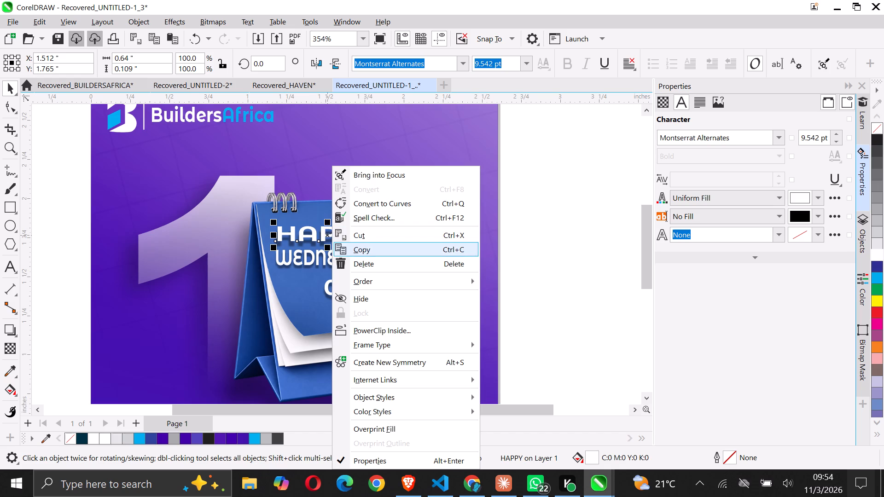
{"action": "left_click", "coordinate": [363, 269]}
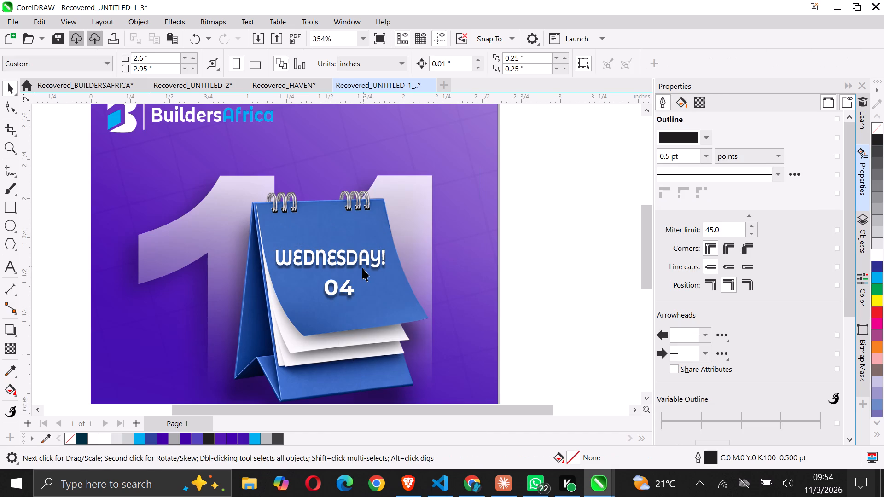
Move "WEDNESDAY!" up the calendar page, centred at about X 1.53 in, Y 1.70 in.
{"action": "left_click_drag", "start_coordinate": [342, 260], "coordinate": [342, 245]}
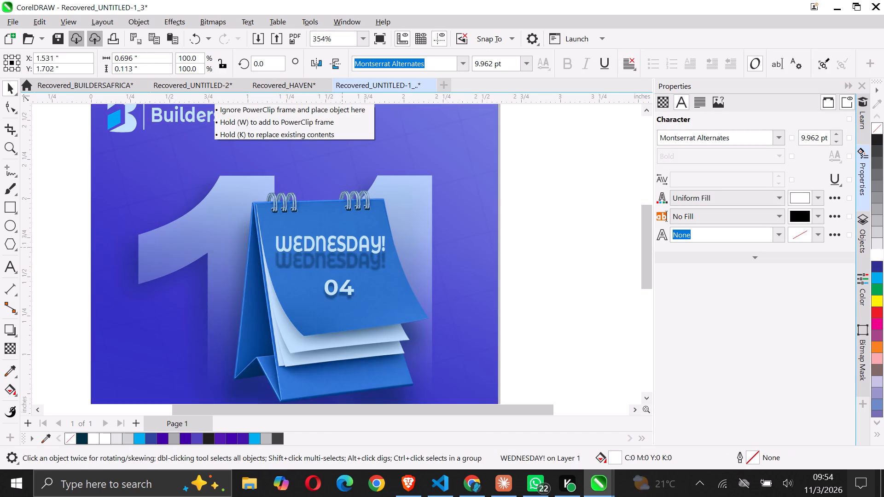
{"action": "left_click_drag", "start_coordinate": [342, 245], "coordinate": [343, 195]}
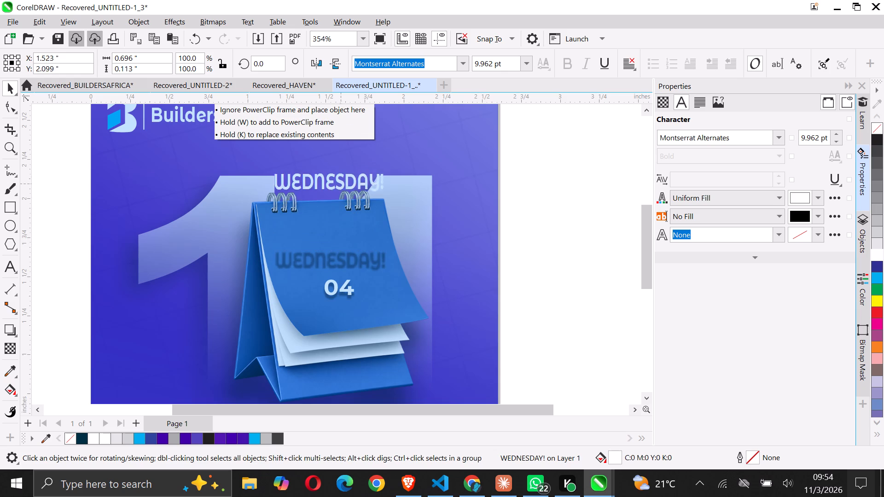
{"action": "left_click_drag", "start_coordinate": [343, 195], "coordinate": [338, 245]}
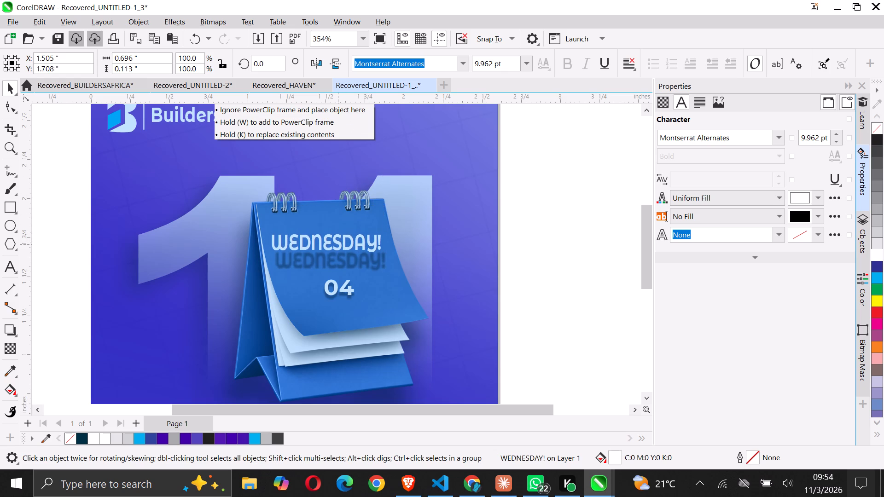
{"action": "left_click_drag", "start_coordinate": [338, 245], "coordinate": [340, 247]}
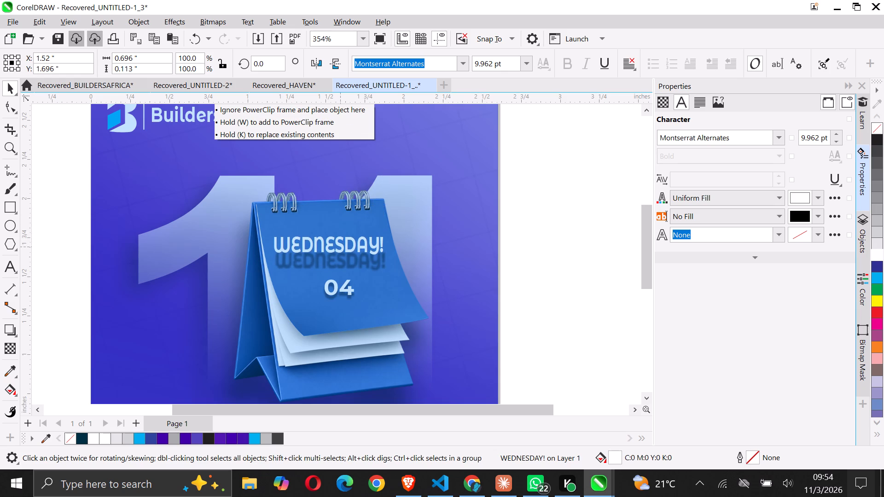
{"action": "left_click_drag", "start_coordinate": [340, 247], "coordinate": [342, 247]}
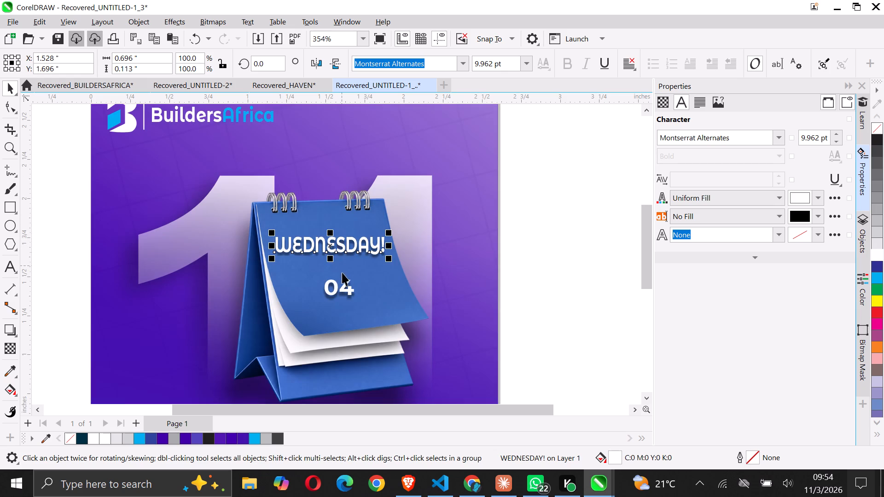
Move the date "04" up closer beneath "WEDNESDAY!", centred at about X 1.56 in, Y 1.52 in, and deselect it.
{"action": "left_click_drag", "start_coordinate": [342, 289], "coordinate": [337, 276]}
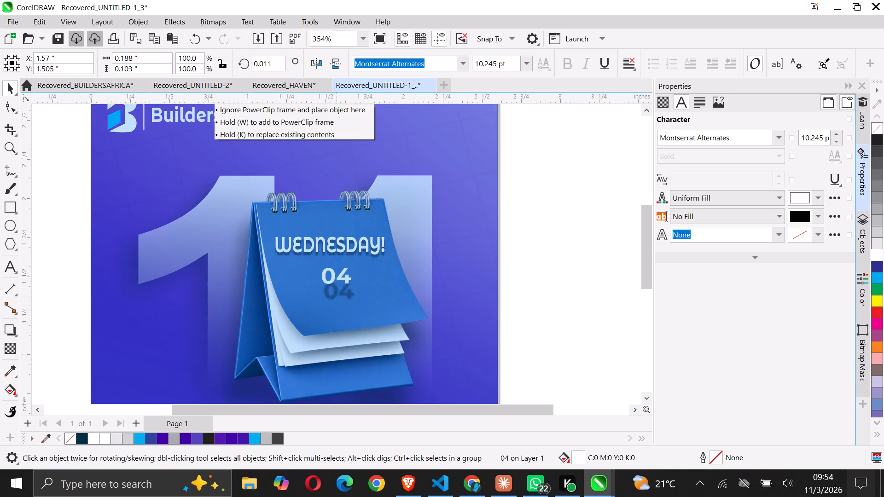
{"action": "left_click_drag", "start_coordinate": [337, 276], "coordinate": [336, 275]}
{"action": "left_click_drag", "start_coordinate": [336, 275], "coordinate": [336, 274]}
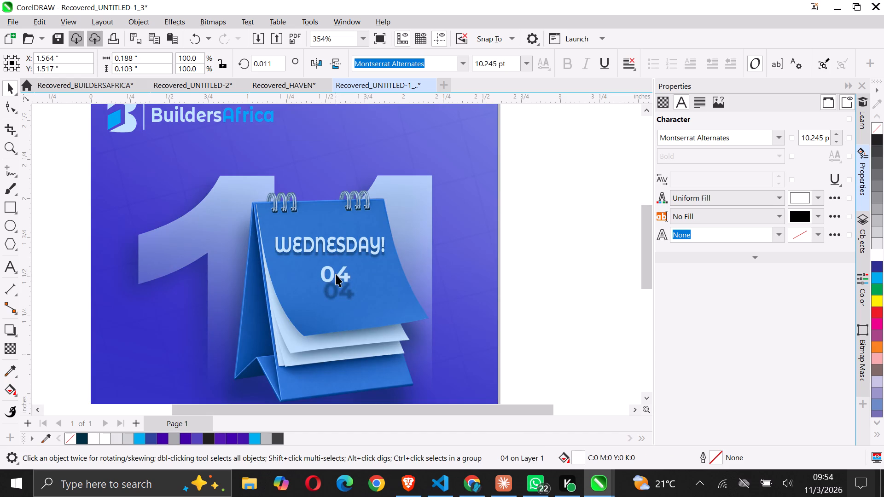
{"action": "left_click", "coordinate": [160, 205]}
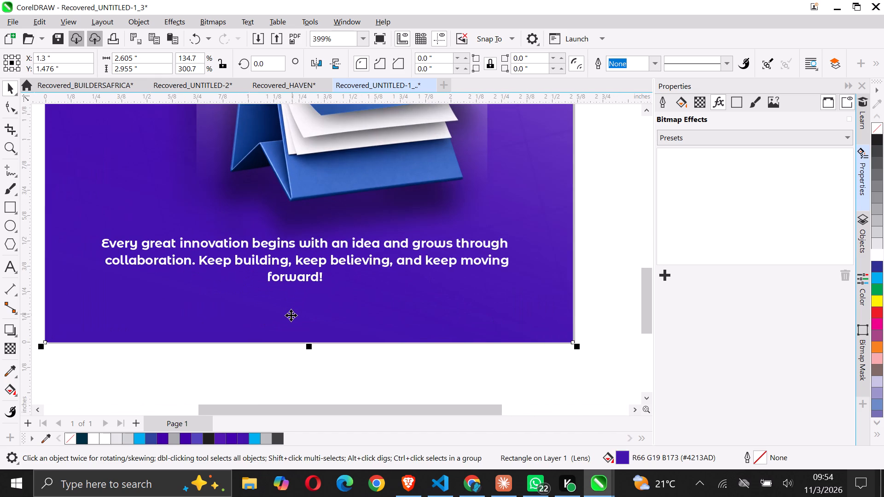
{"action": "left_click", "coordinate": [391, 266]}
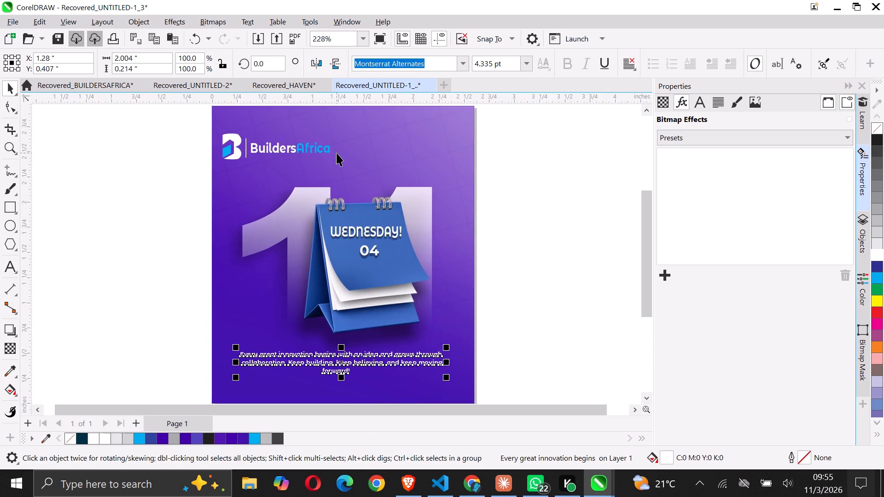
Copy the "Build — Grow — Connect" tagline with its dashes from the BuildersAfrica logo document.
{"action": "left_click", "coordinate": [94, 87]}
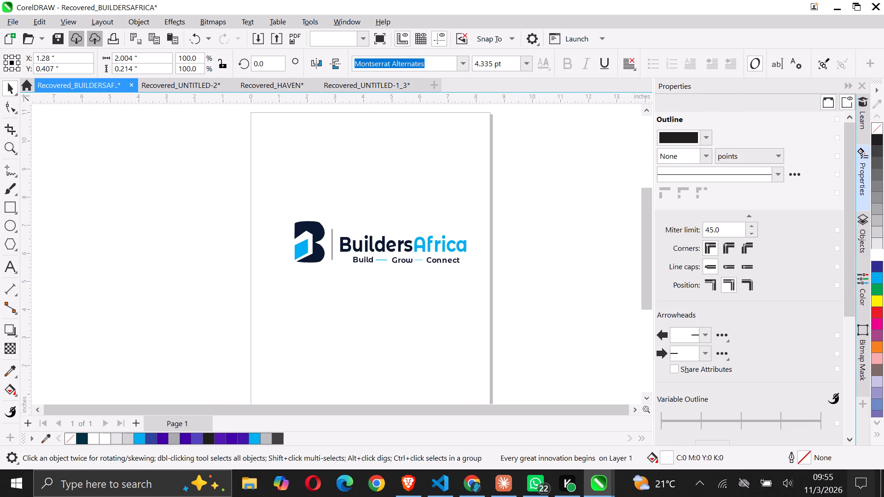
{"action": "left_click_drag", "start_coordinate": [346, 276], "coordinate": [461, 253]}
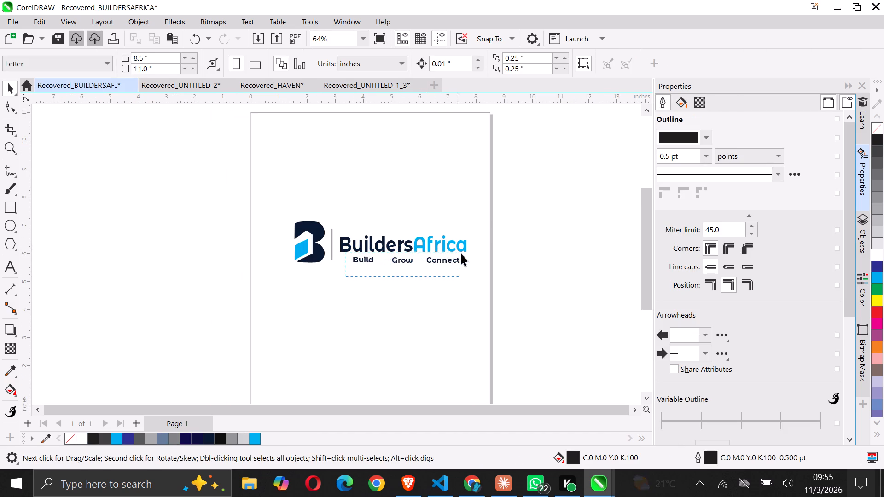
{"action": "left_click_drag", "start_coordinate": [461, 253], "coordinate": [464, 254]}
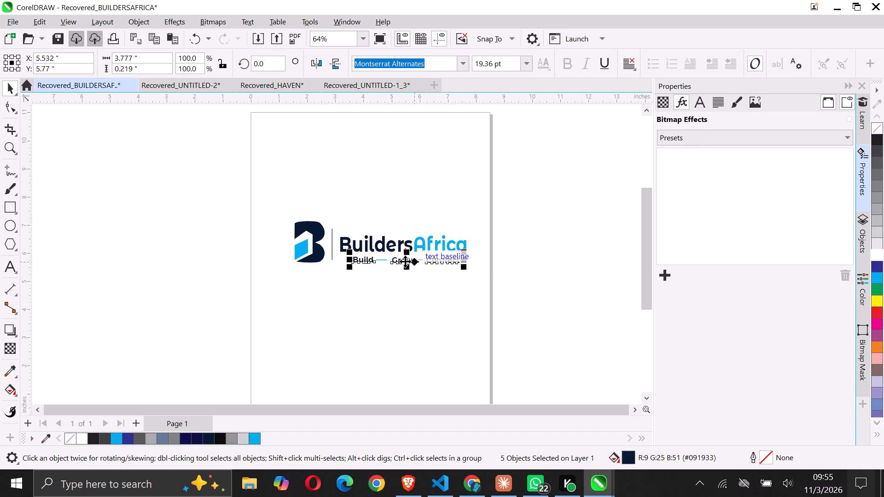
{"action": "key", "text": "ctrl+c"}
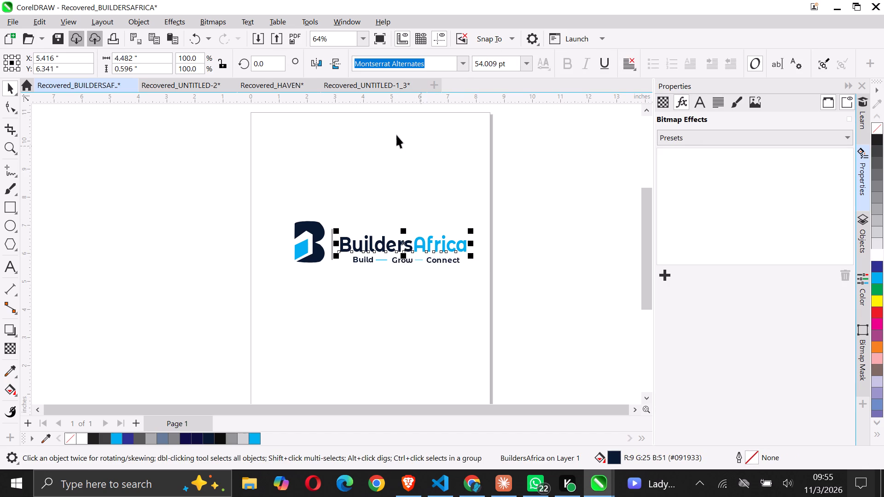
Paste the copied tagline as artistic text in the blank area beside the calendar flyer in the UNTITLED-1_3 document.
{"action": "left_click", "coordinate": [389, 88]}
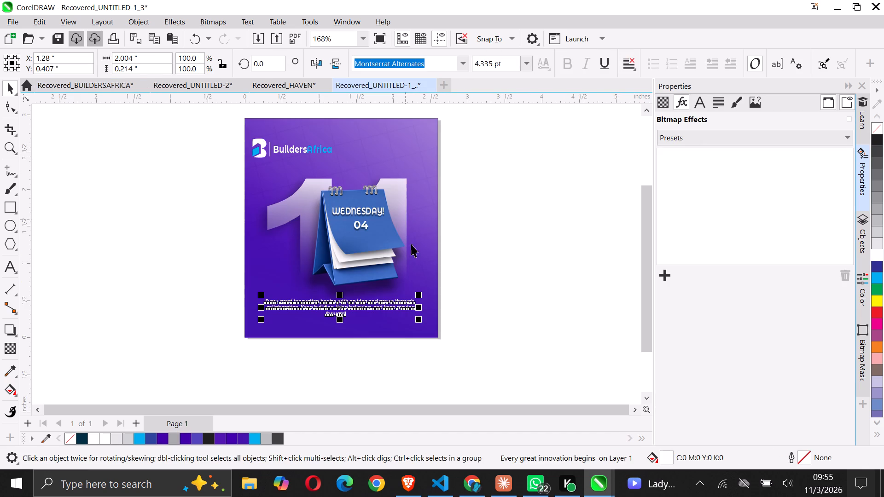
{"action": "left_click", "coordinate": [348, 190]}
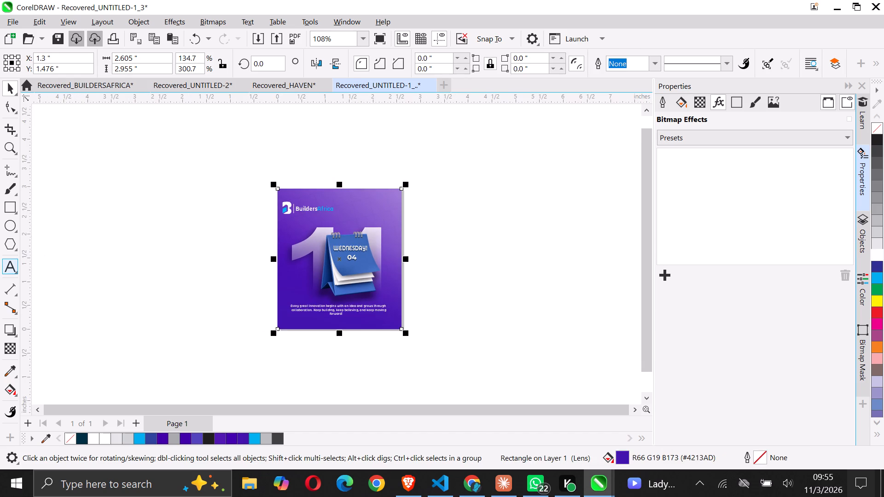
{"action": "left_click", "coordinate": [2, 266]}
{"action": "left_click", "coordinate": [121, 231]}
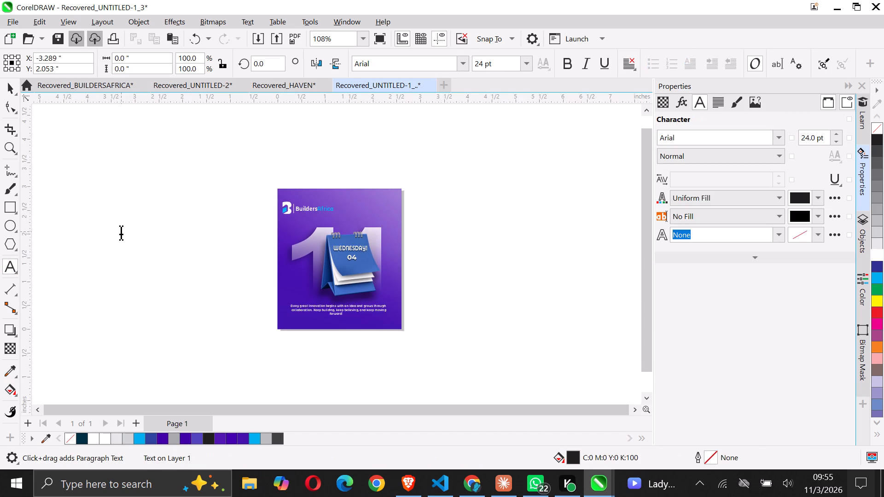
{"action": "key", "text": "ctrl+v"}
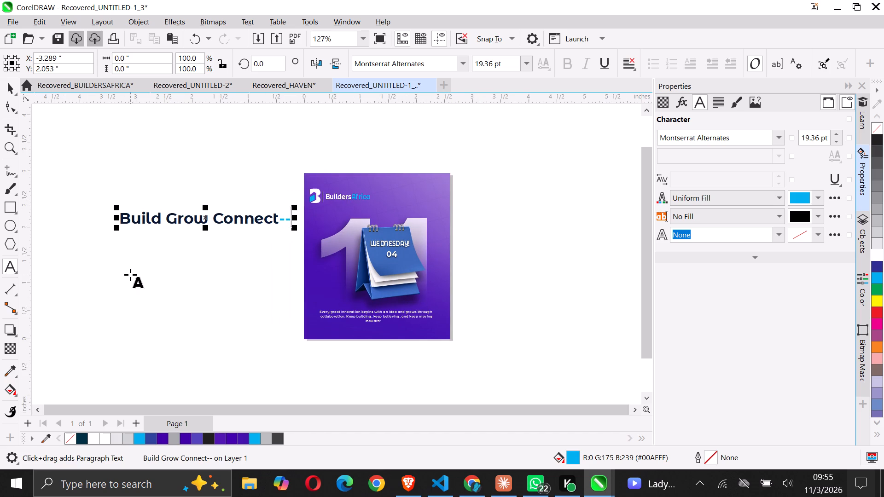
{"action": "left_click", "coordinate": [10, 95]}
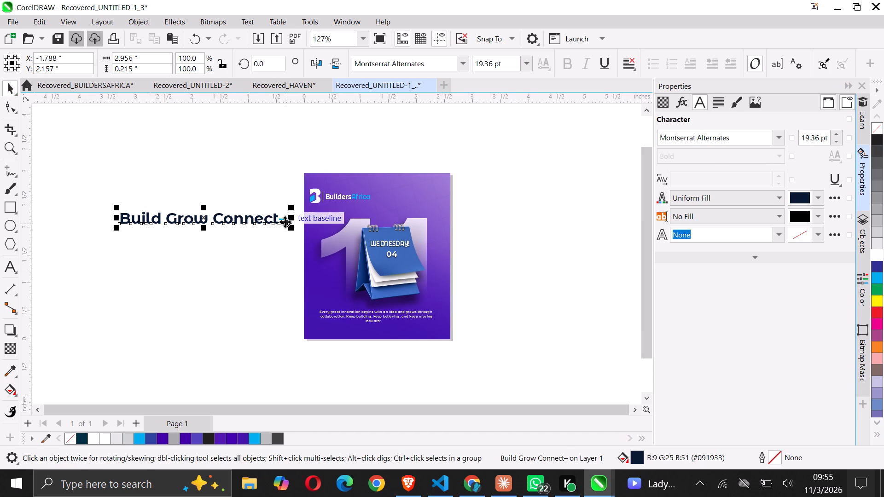
Move the pasted tagline farther from the flyer and delete its trailing dash so it reads "Build Grow Connect".
{"action": "left_click", "coordinate": [273, 260]}
{"action": "left_click_drag", "start_coordinate": [283, 218], "coordinate": [264, 245]}
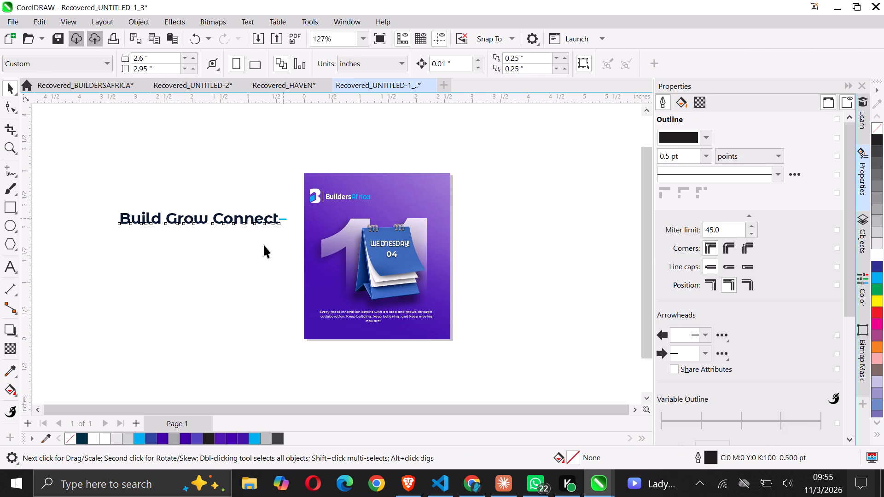
{"action": "left_click_drag", "start_coordinate": [264, 245], "coordinate": [234, 244]}
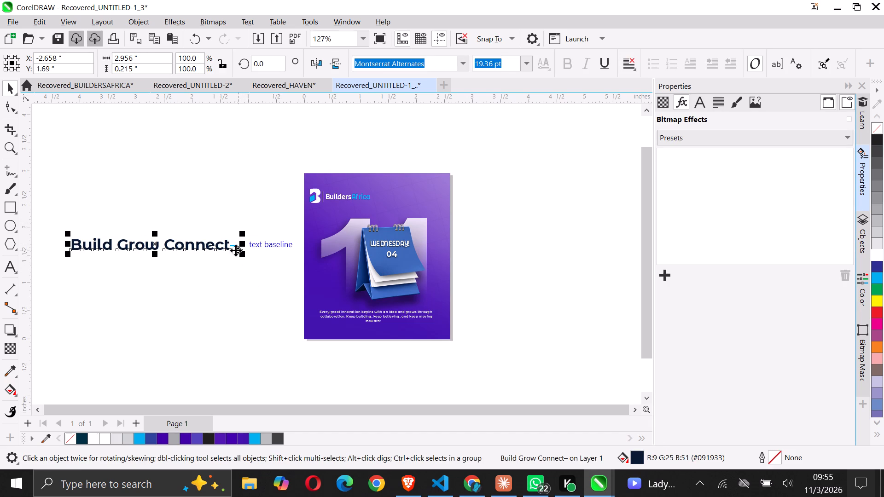
{"action": "double_click", "coordinate": [237, 247]}
{"action": "key", "text": "BackSpace"}
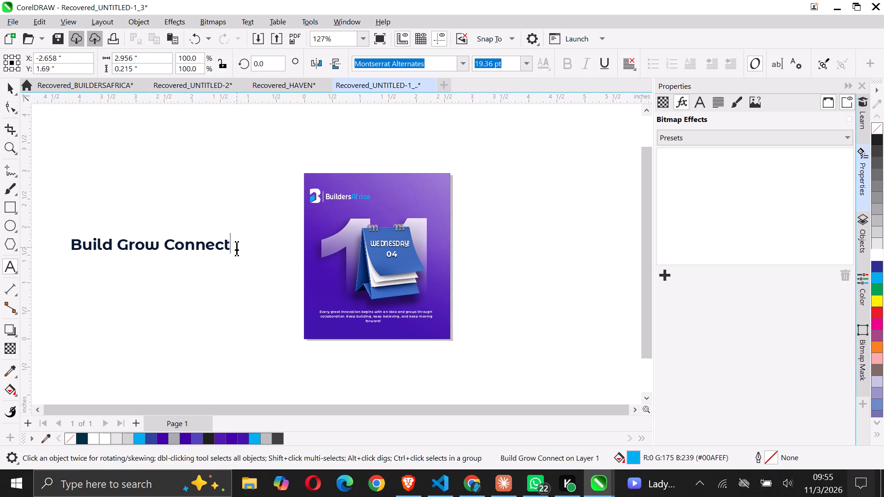
{"action": "left_click", "coordinate": [11, 90]}
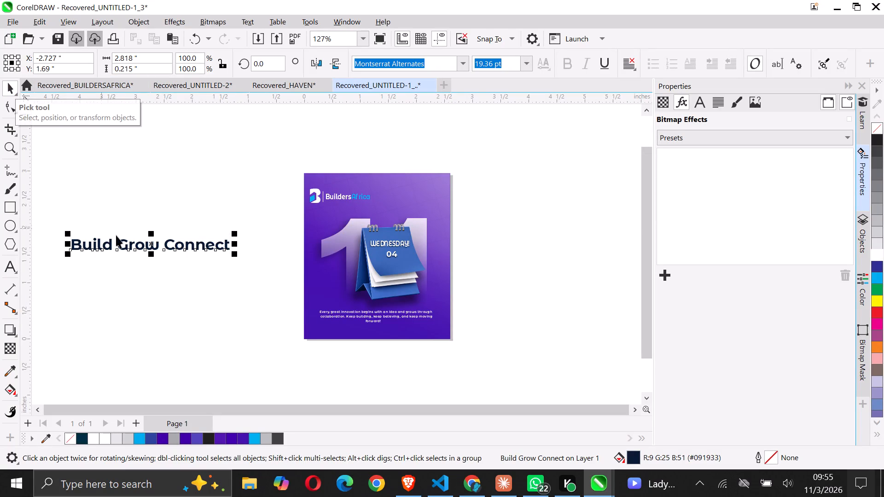
Scale "Build Grow Connect" down to about 8.8 pt and place it on the flyer above the BuildersAfrica logo.
{"action": "left_click", "coordinate": [118, 243]}
{"action": "left_click", "coordinate": [94, 247]}
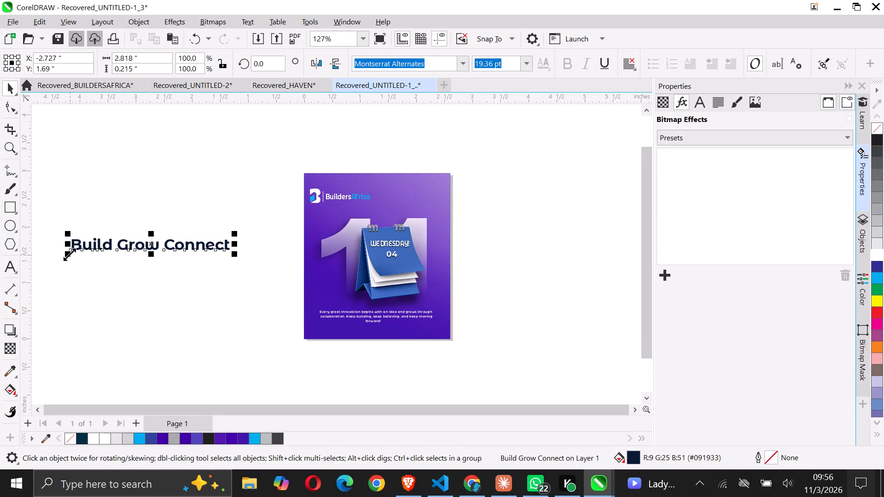
{"action": "left_click_drag", "start_coordinate": [70, 254], "coordinate": [83, 253]}
{"action": "left_click_drag", "start_coordinate": [144, 244], "coordinate": [318, 195]}
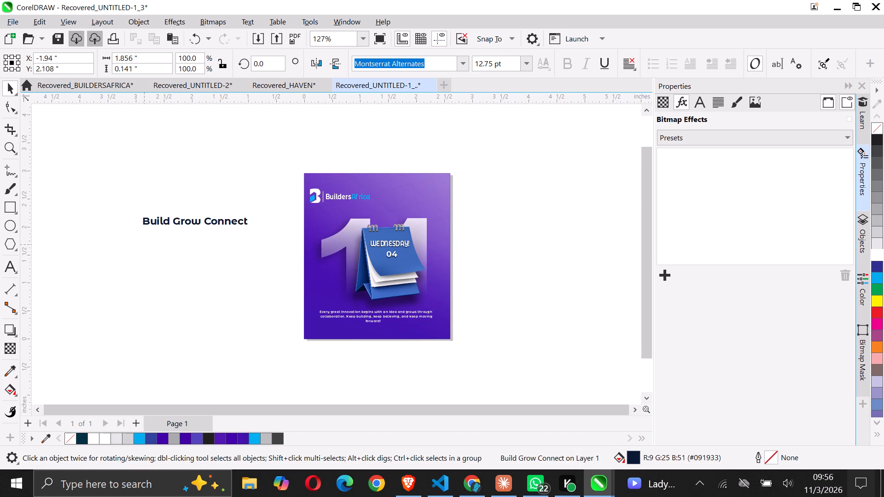
{"action": "left_click_drag", "start_coordinate": [318, 195], "coordinate": [401, 187]}
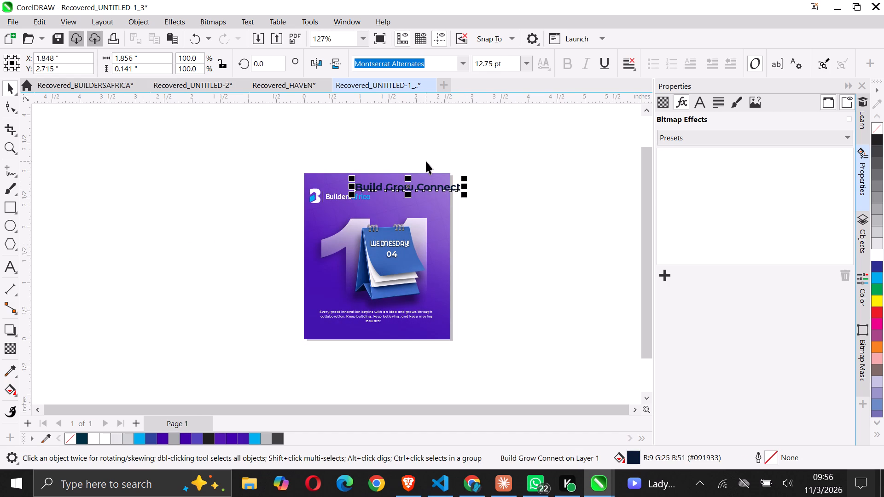
{"action": "left_click_drag", "start_coordinate": [501, 228], "coordinate": [437, 228]}
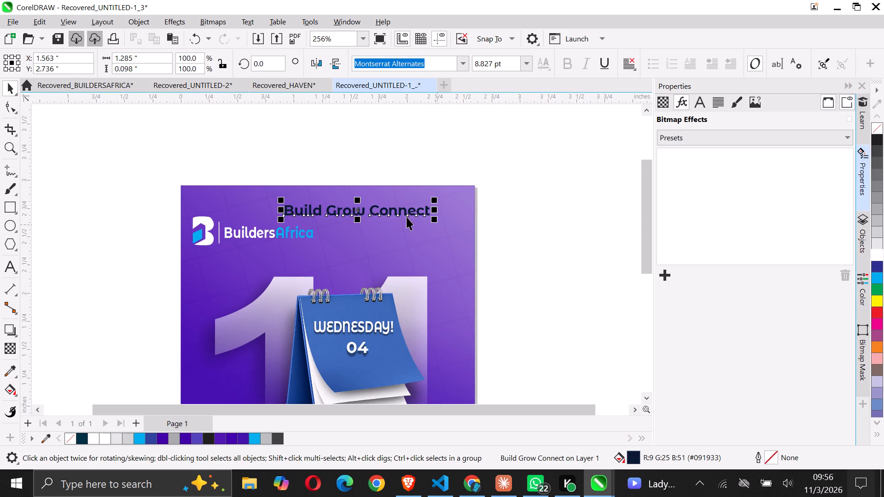
Shrink the tagline to about 7.4 pt and position it beside the BuildersAfrica logo, centred at about X 1.95 in, Y 2.58 in.
{"action": "left_click_drag", "start_coordinate": [386, 211], "coordinate": [423, 235]}
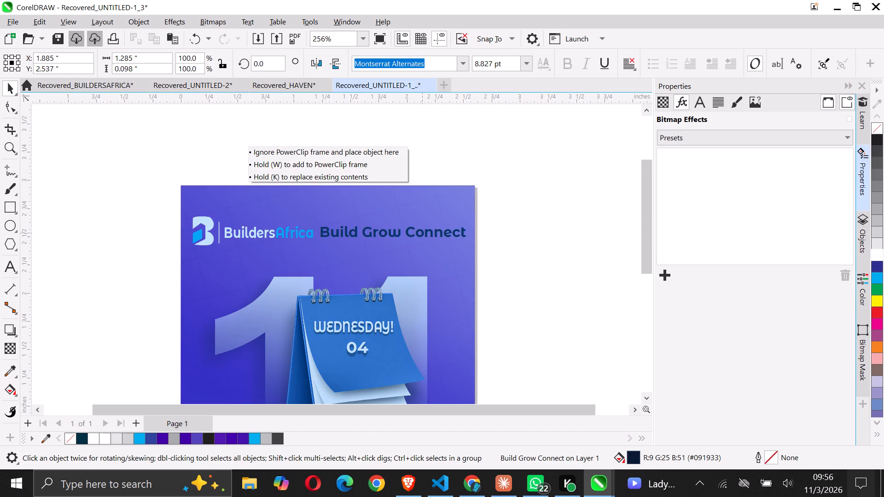
{"action": "left_click_drag", "start_coordinate": [423, 235], "coordinate": [420, 244]}
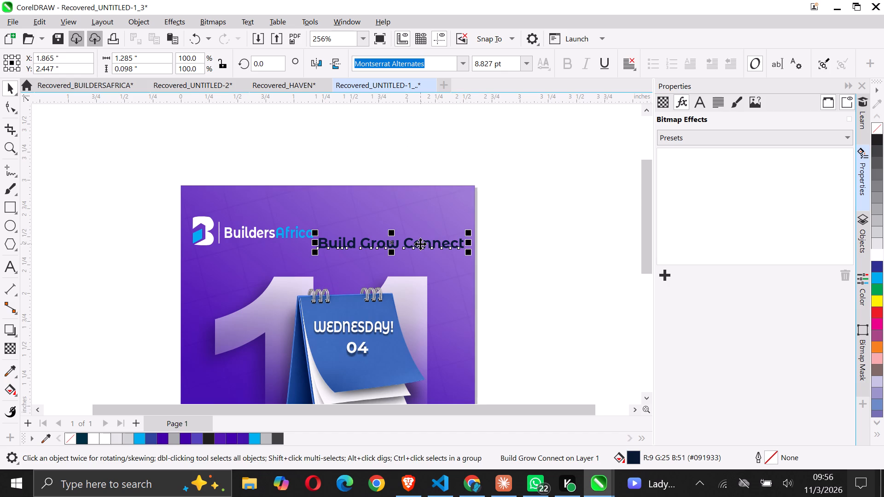
{"action": "left_click_drag", "start_coordinate": [467, 254], "coordinate": [467, 254]}
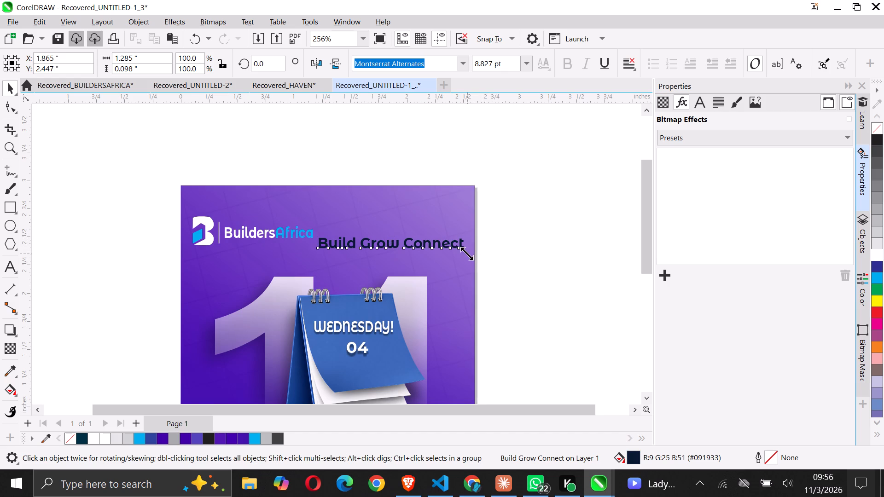
{"action": "left_click_drag", "start_coordinate": [467, 254], "coordinate": [444, 256]}
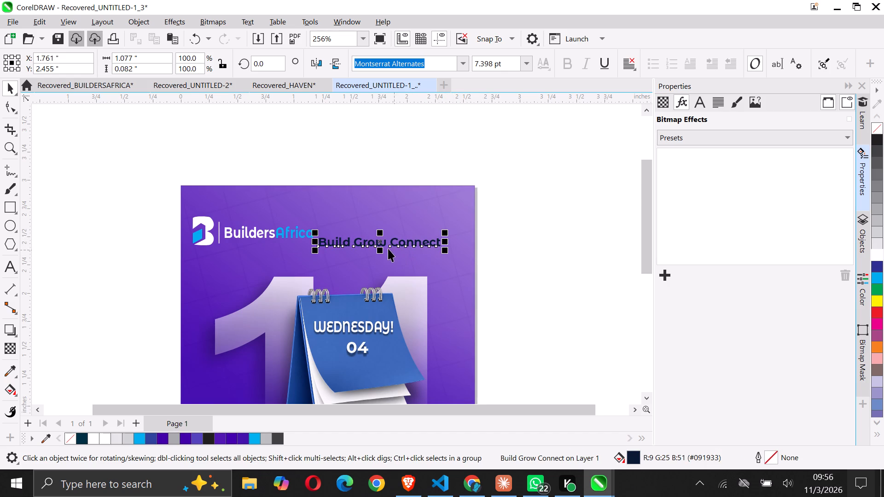
{"action": "left_click_drag", "start_coordinate": [378, 244], "coordinate": [401, 228]}
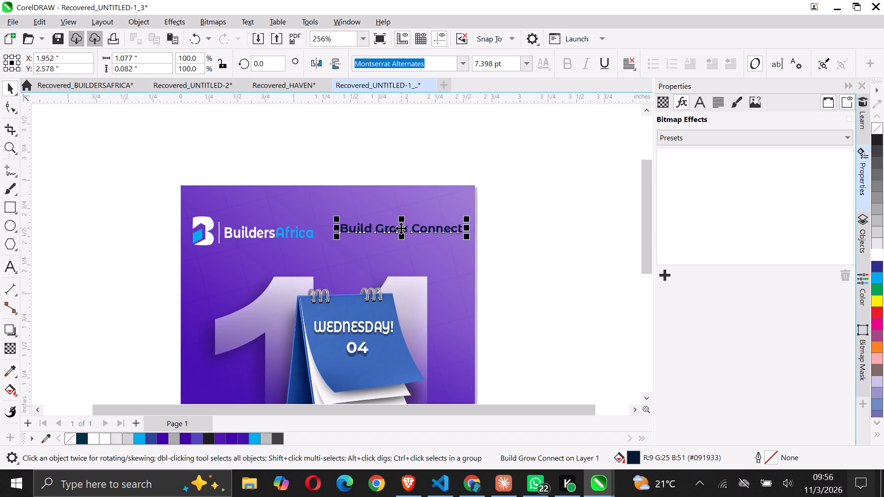
Rotate the tagline about 1.96° counterclockwise and move it slightly down, centred at about X 1.95 in, Y 2.44 in.
{"action": "left_click", "coordinate": [402, 228]}
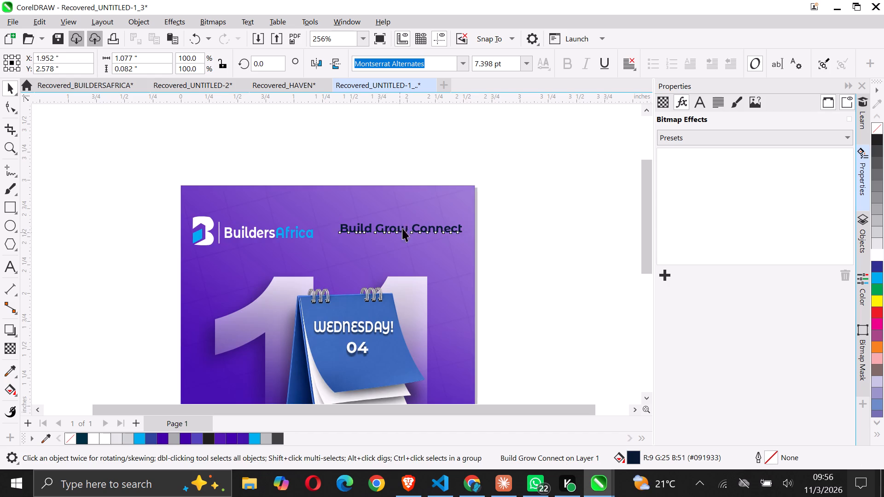
{"action": "left_click_drag", "start_coordinate": [466, 243], "coordinate": [471, 236]}
{"action": "left_click", "coordinate": [418, 229]}
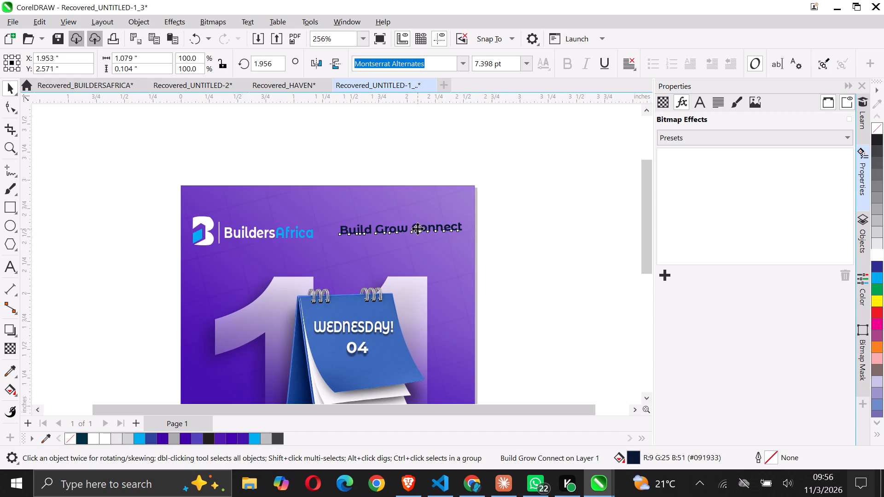
{"action": "left_click_drag", "start_coordinate": [418, 229], "coordinate": [417, 244]}
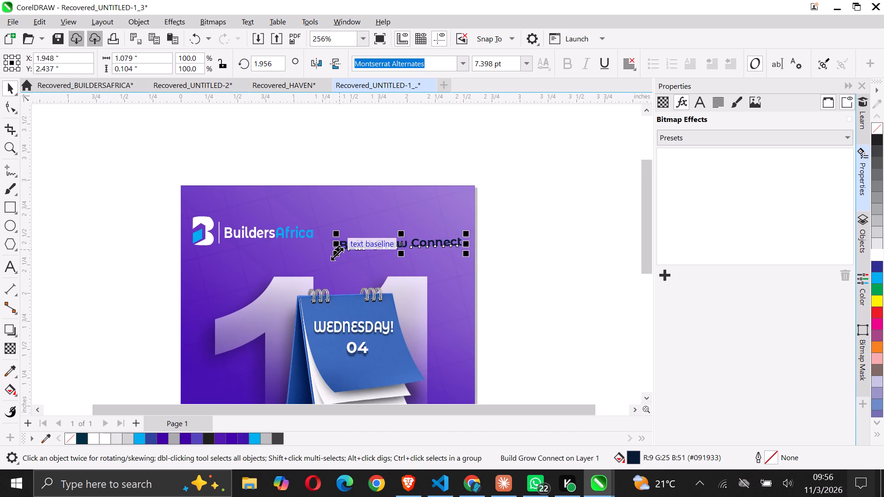
Change the tagline's font to Palace Script MT and enlarge it to about 16.3 pt.
{"action": "left_click", "coordinate": [459, 64]}
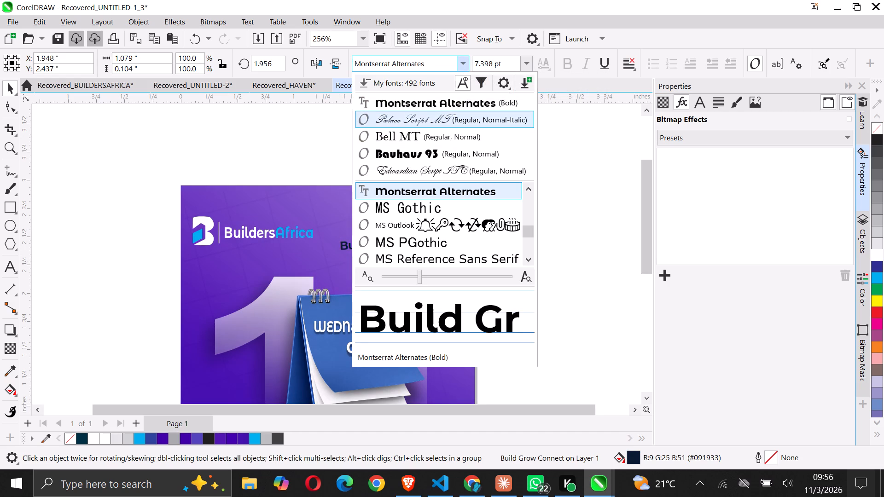
{"action": "left_click", "coordinate": [425, 121]}
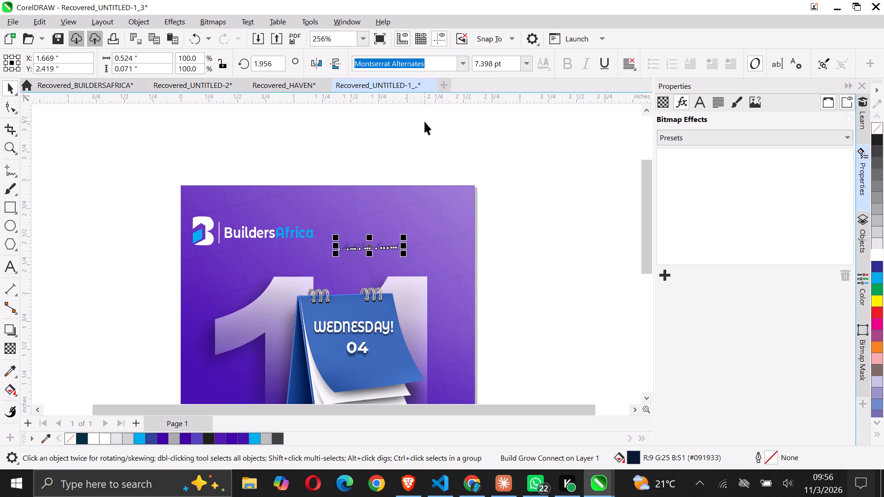
{"action": "left_click_drag", "start_coordinate": [406, 257], "coordinate": [421, 257]}
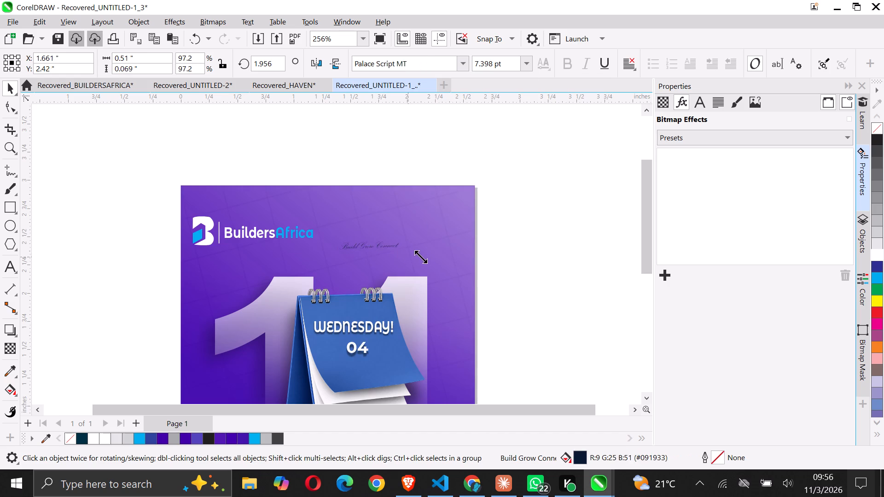
{"action": "left_click_drag", "start_coordinate": [421, 257], "coordinate": [469, 270]}
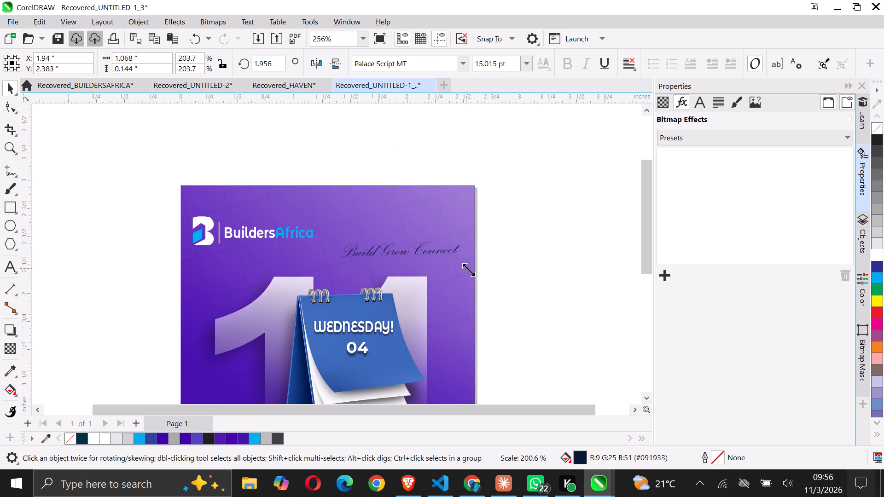
{"action": "left_click_drag", "start_coordinate": [469, 270], "coordinate": [477, 271]}
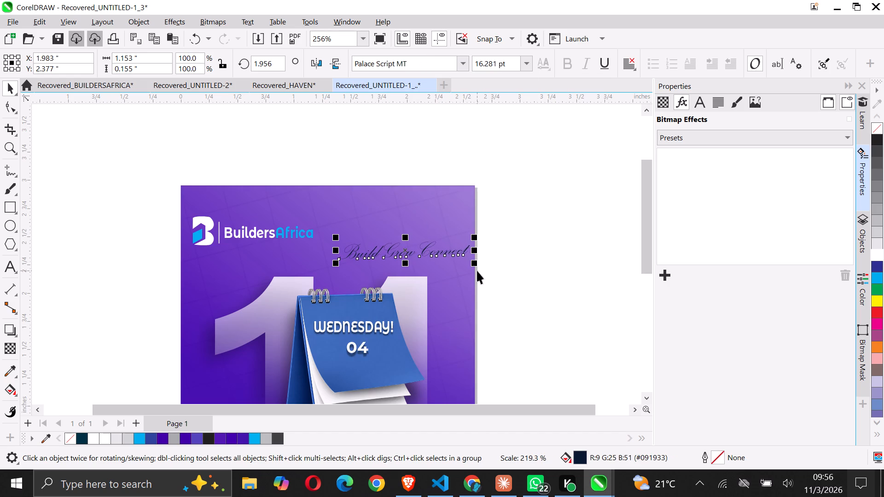
Move the script tagline down to just above the calendar, centred at about X 1.95 in, Y 2.24 in.
{"action": "left_click", "coordinate": [398, 192]}
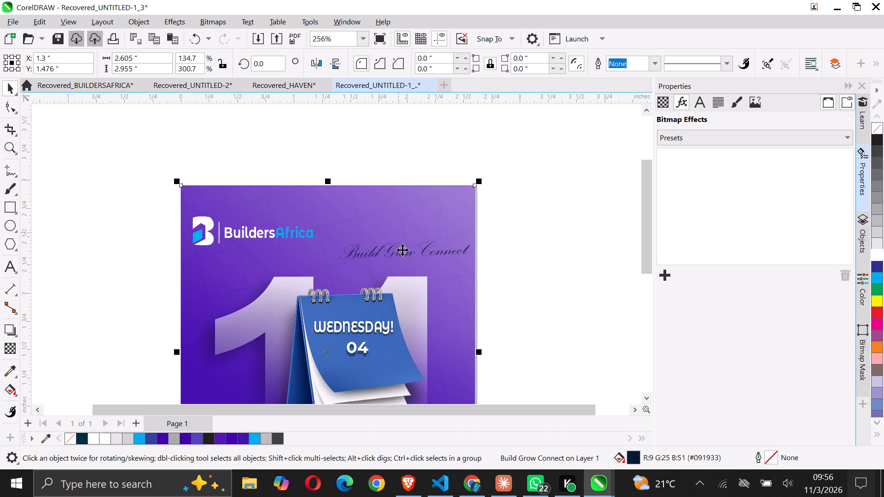
{"action": "left_click_drag", "start_coordinate": [397, 255], "coordinate": [390, 236]}
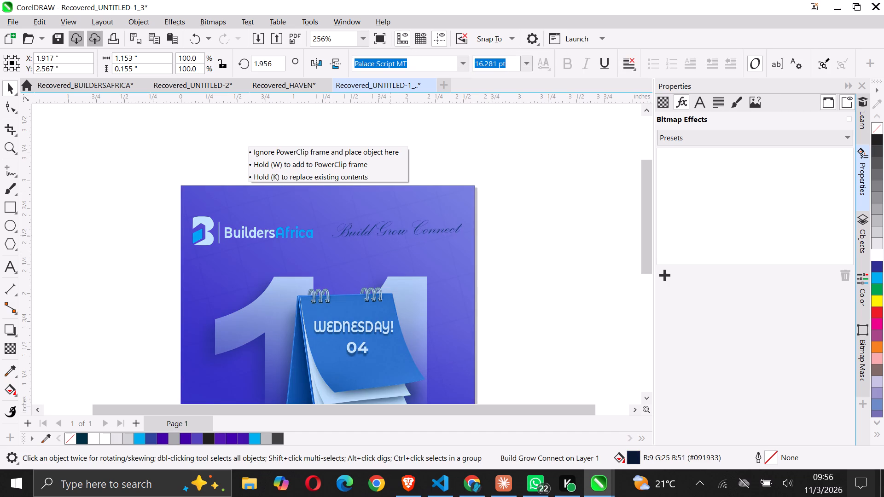
{"action": "left_click_drag", "start_coordinate": [390, 236], "coordinate": [378, 253]}
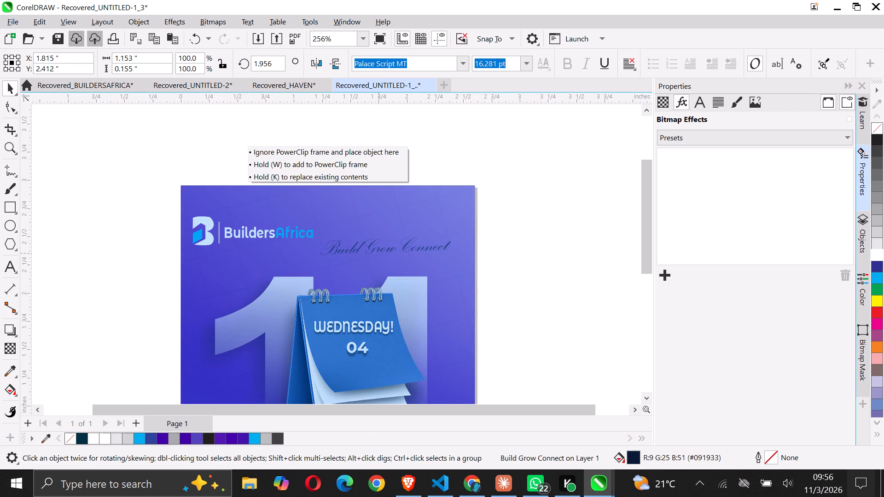
{"action": "left_click_drag", "start_coordinate": [378, 253], "coordinate": [399, 270]}
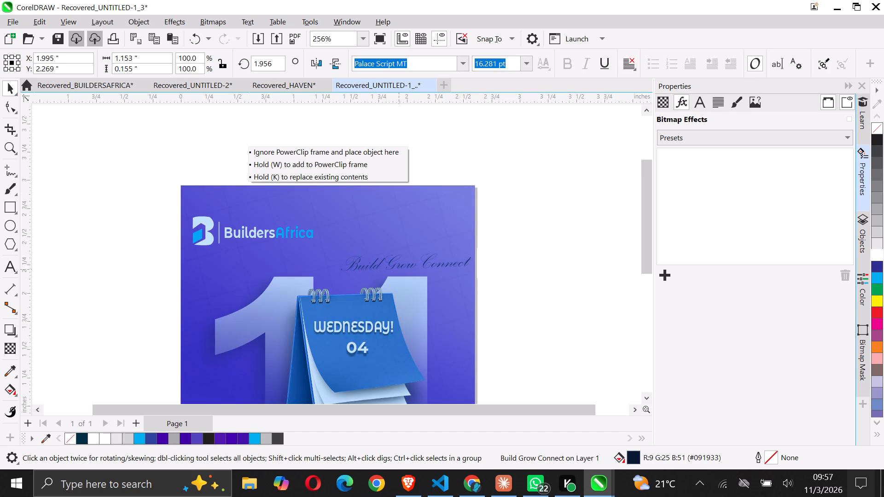
{"action": "left_click_drag", "start_coordinate": [399, 270], "coordinate": [394, 273]}
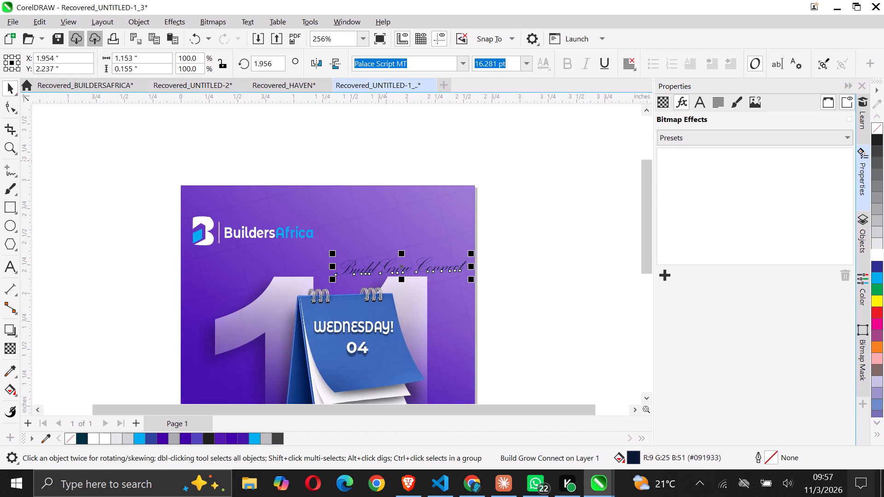
Fill the "Build Grow Connect" tagline with white and deselect it.
{"action": "left_click", "coordinate": [876, 251]}
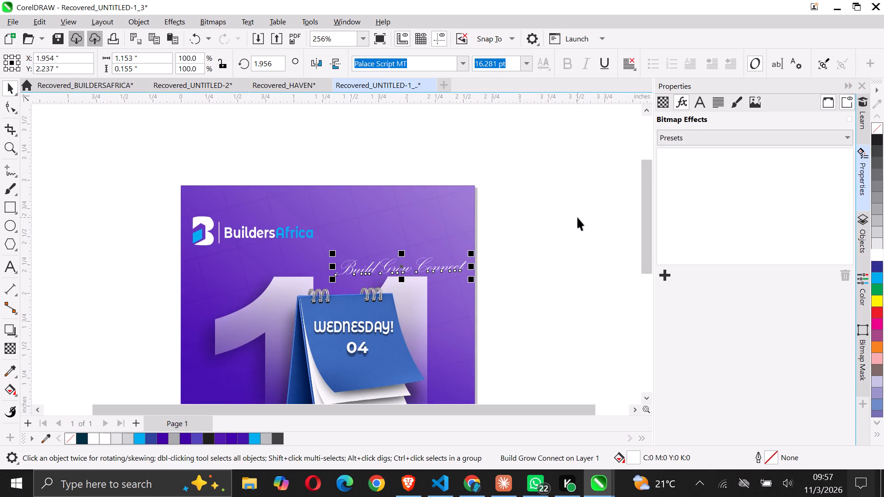
{"action": "left_click", "coordinate": [577, 217]}
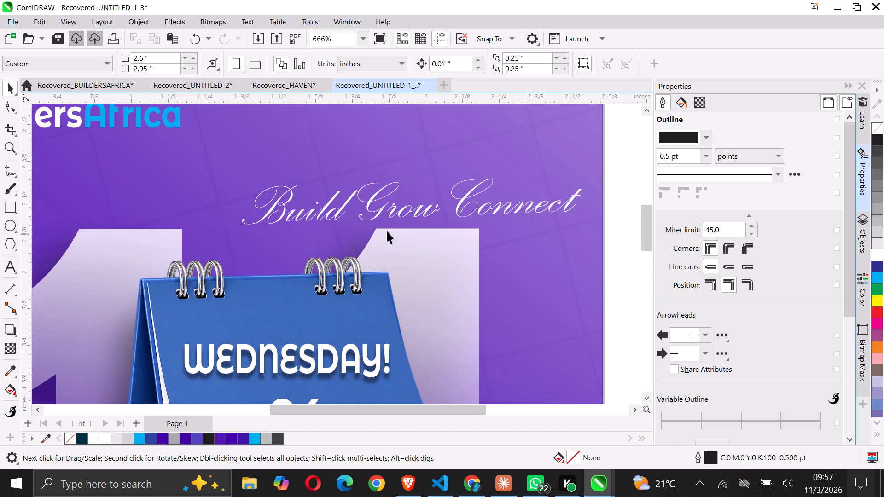
Enlarge the tagline to about 16.9 pt and stretch it horizontally to about 1.35 in wide, keeping its end near the page edge.
{"action": "left_click", "coordinate": [401, 209]}
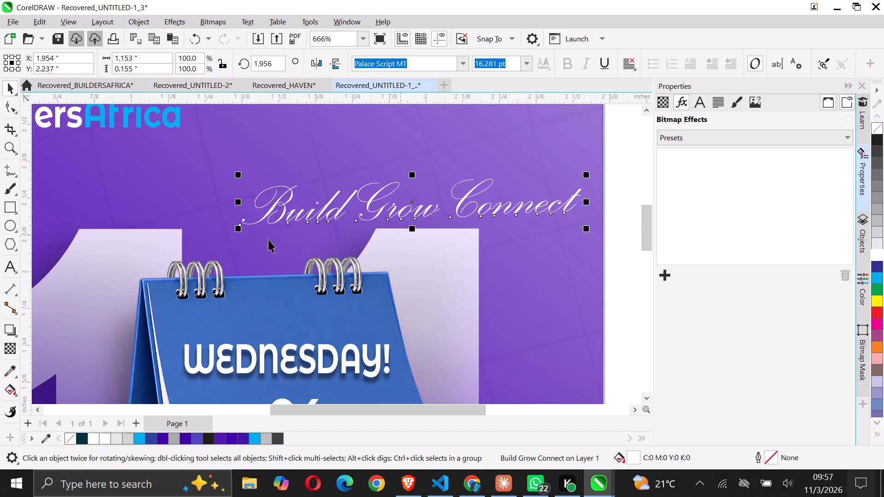
{"action": "left_click_drag", "start_coordinate": [239, 231], "coordinate": [226, 234]}
{"action": "left_click_drag", "start_coordinate": [224, 203], "coordinate": [168, 203]}
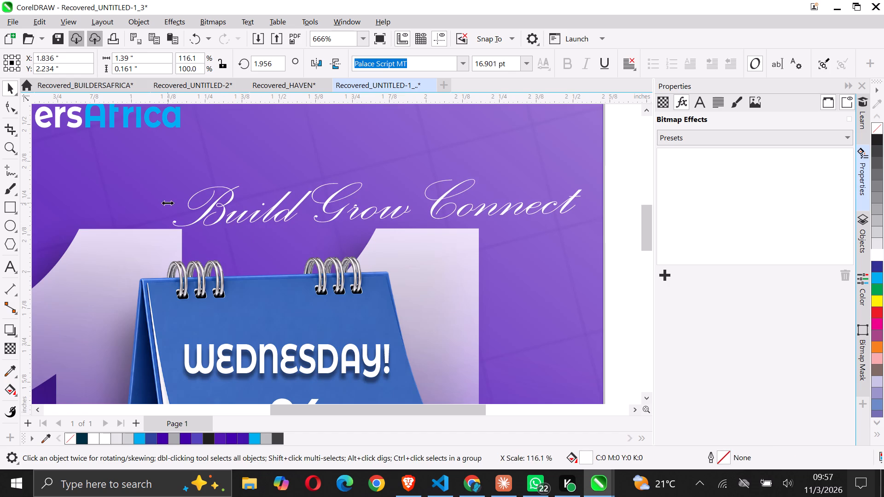
{"action": "left_click_drag", "start_coordinate": [168, 203], "coordinate": [180, 202]}
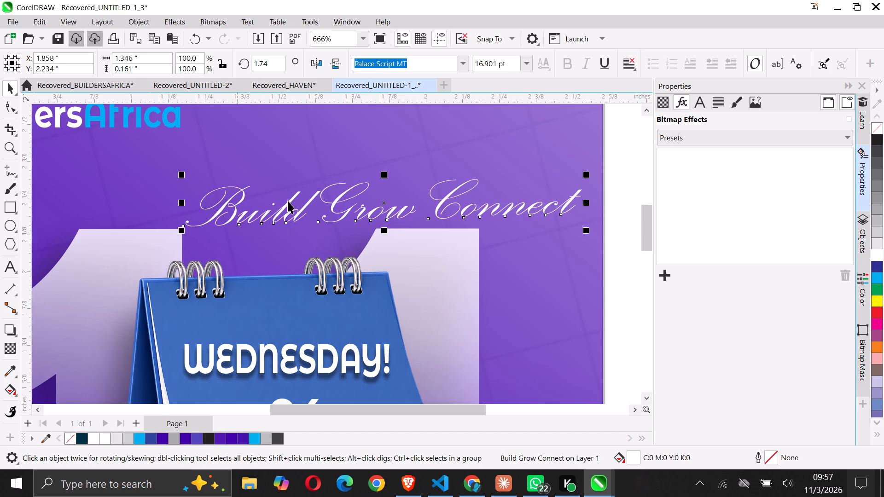
{"action": "left_click", "coordinate": [513, 198]}
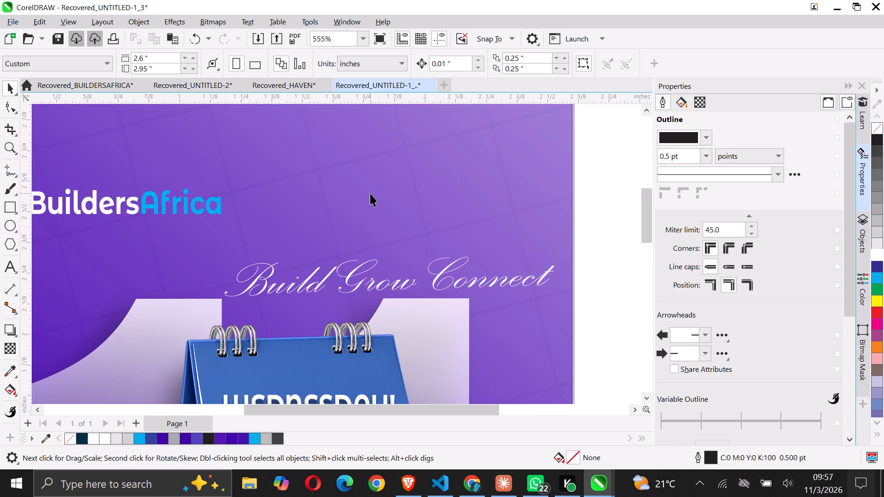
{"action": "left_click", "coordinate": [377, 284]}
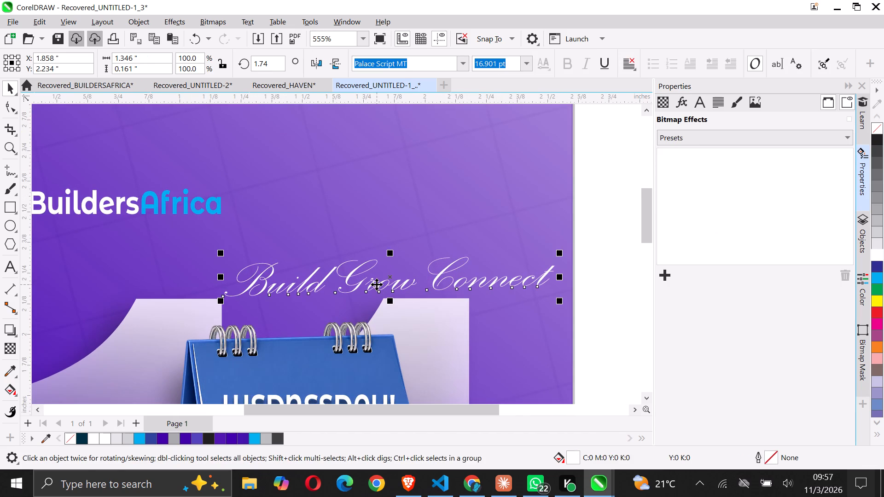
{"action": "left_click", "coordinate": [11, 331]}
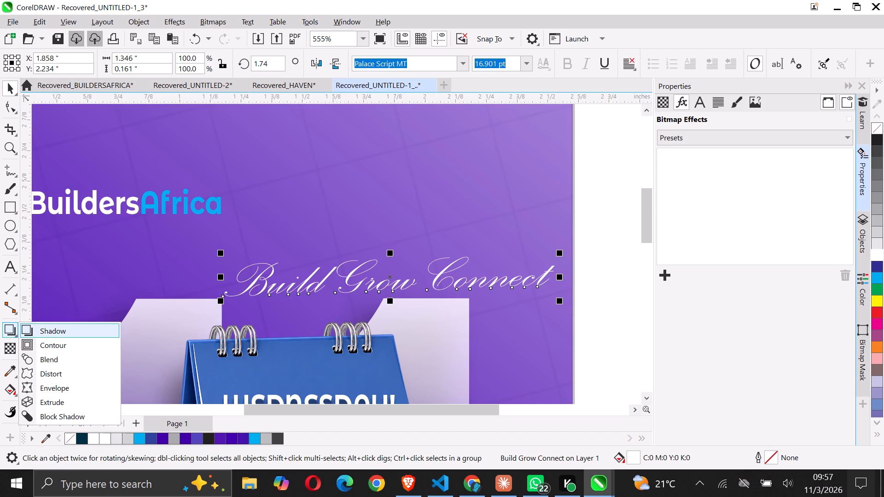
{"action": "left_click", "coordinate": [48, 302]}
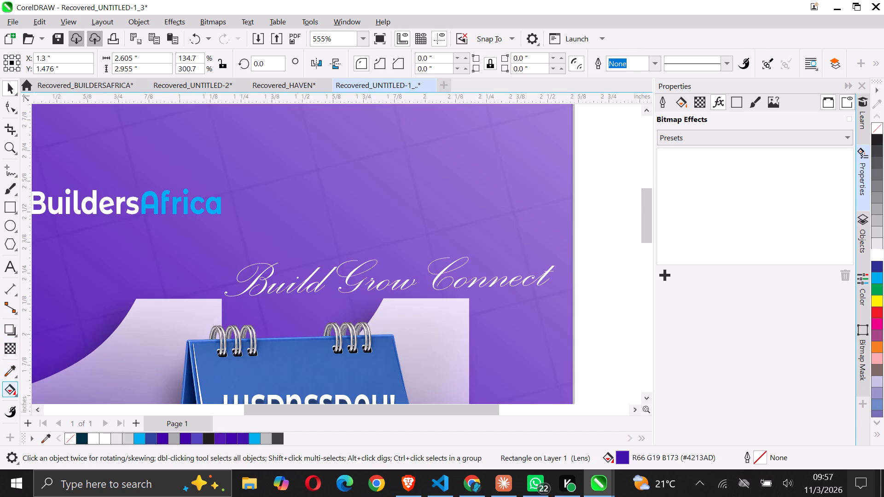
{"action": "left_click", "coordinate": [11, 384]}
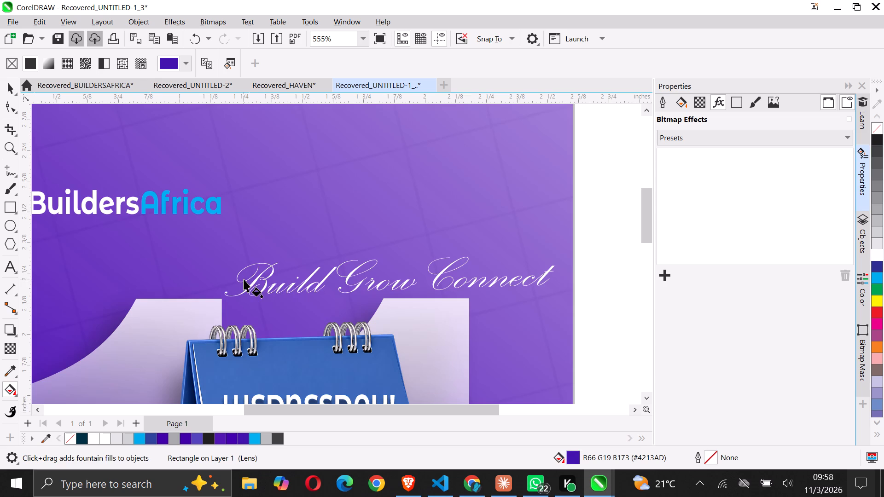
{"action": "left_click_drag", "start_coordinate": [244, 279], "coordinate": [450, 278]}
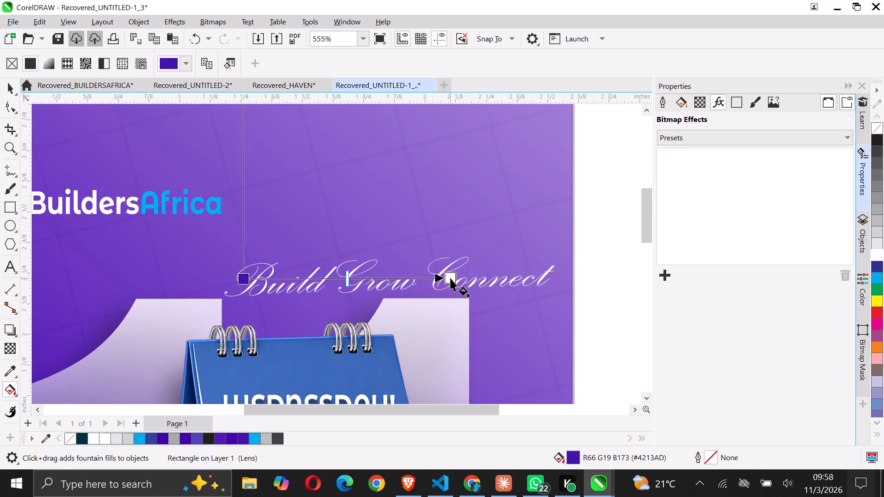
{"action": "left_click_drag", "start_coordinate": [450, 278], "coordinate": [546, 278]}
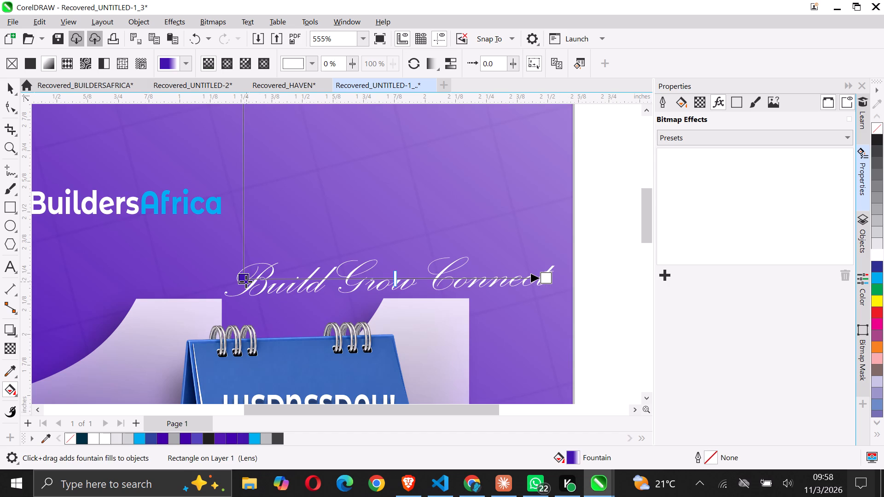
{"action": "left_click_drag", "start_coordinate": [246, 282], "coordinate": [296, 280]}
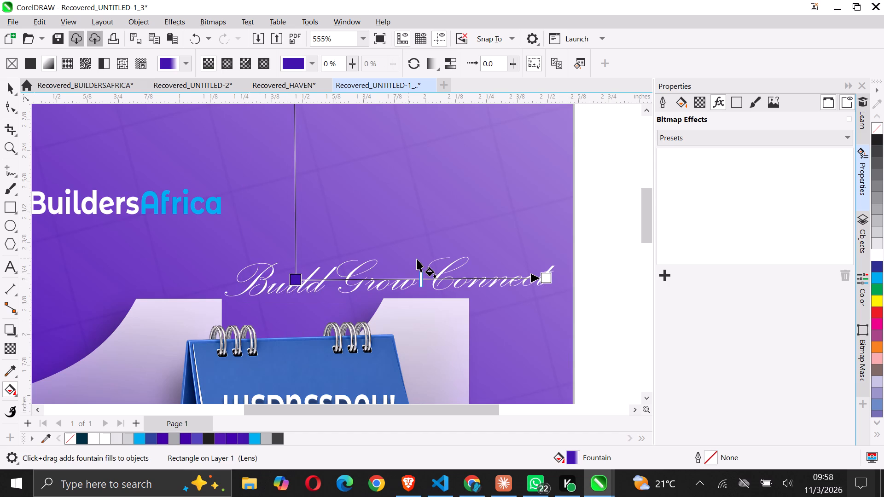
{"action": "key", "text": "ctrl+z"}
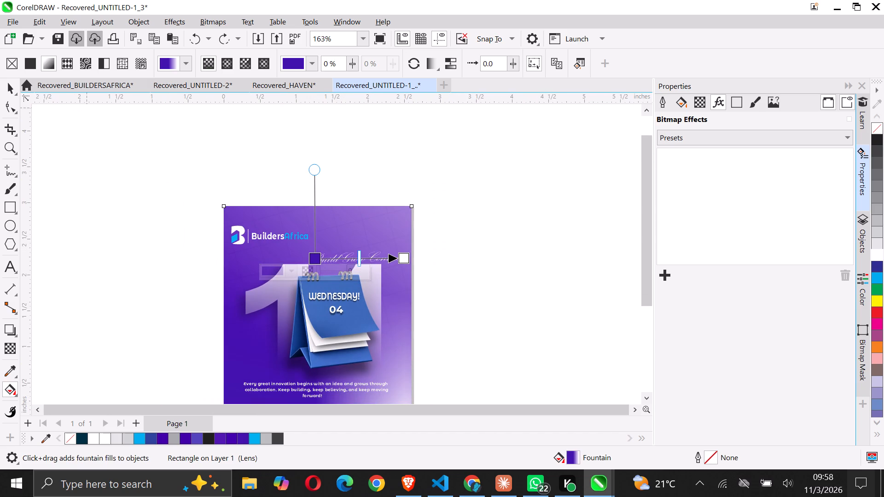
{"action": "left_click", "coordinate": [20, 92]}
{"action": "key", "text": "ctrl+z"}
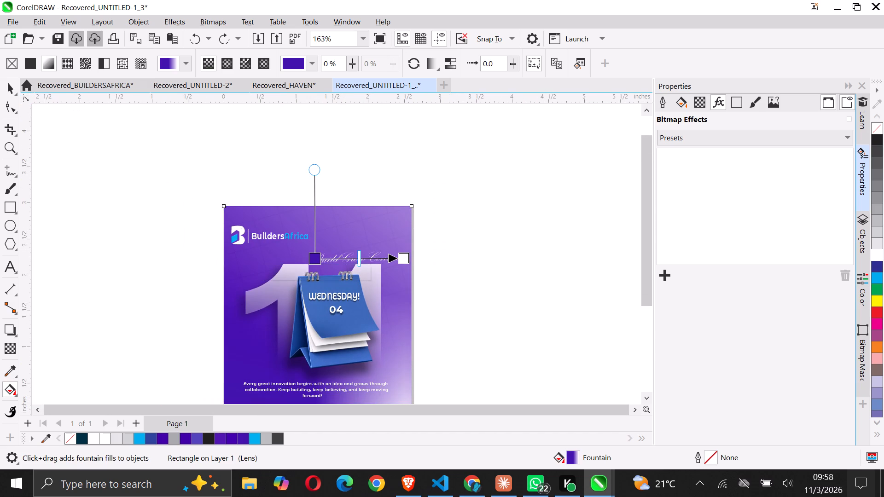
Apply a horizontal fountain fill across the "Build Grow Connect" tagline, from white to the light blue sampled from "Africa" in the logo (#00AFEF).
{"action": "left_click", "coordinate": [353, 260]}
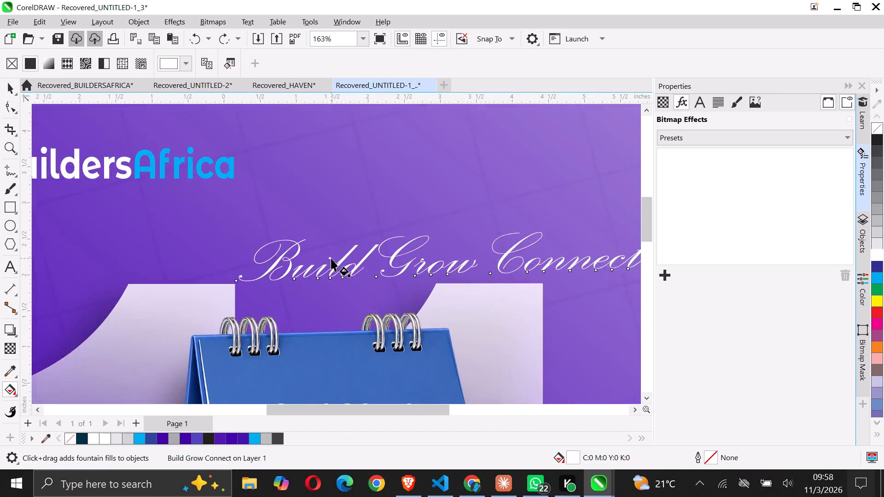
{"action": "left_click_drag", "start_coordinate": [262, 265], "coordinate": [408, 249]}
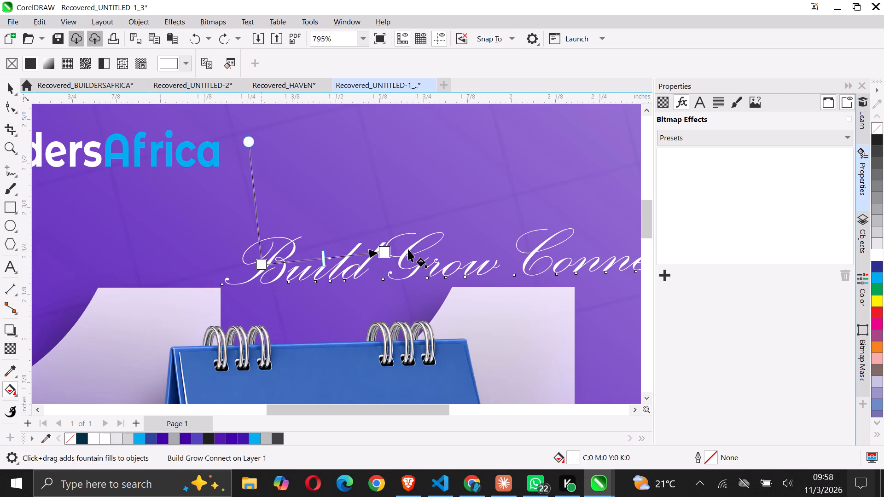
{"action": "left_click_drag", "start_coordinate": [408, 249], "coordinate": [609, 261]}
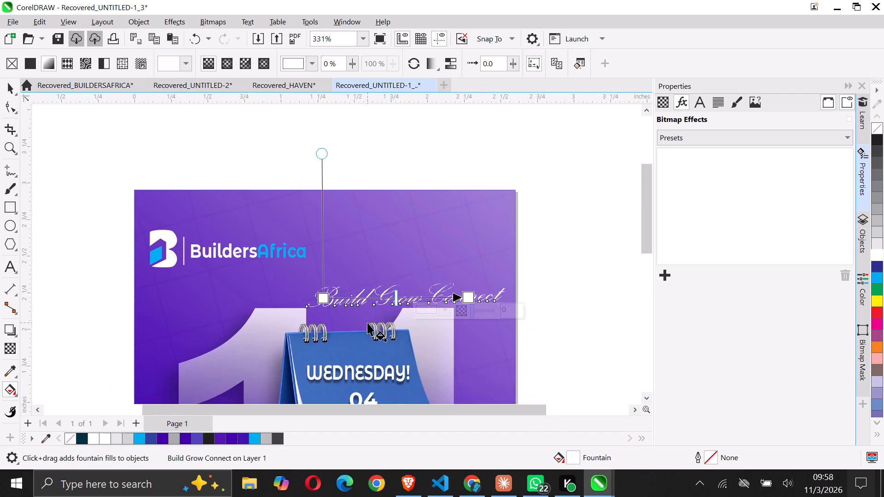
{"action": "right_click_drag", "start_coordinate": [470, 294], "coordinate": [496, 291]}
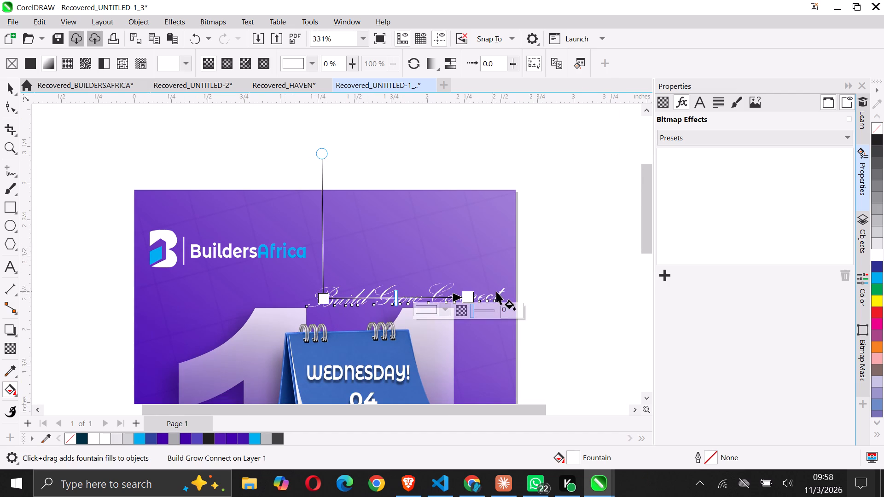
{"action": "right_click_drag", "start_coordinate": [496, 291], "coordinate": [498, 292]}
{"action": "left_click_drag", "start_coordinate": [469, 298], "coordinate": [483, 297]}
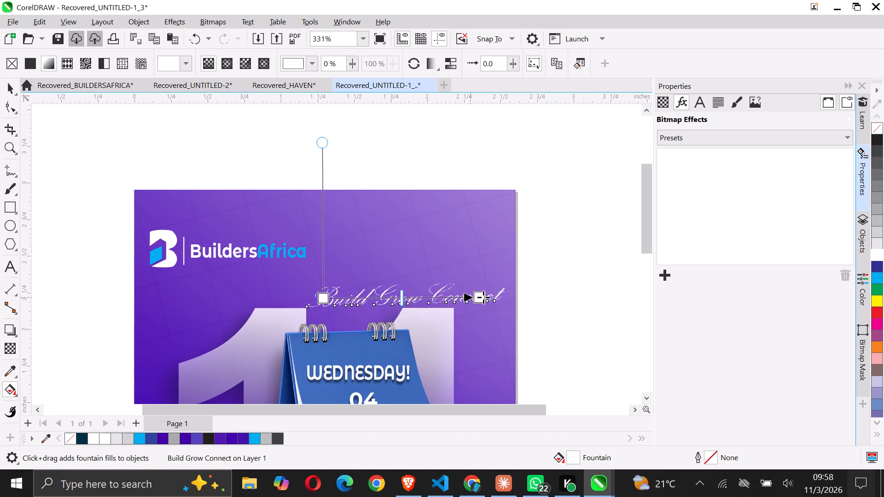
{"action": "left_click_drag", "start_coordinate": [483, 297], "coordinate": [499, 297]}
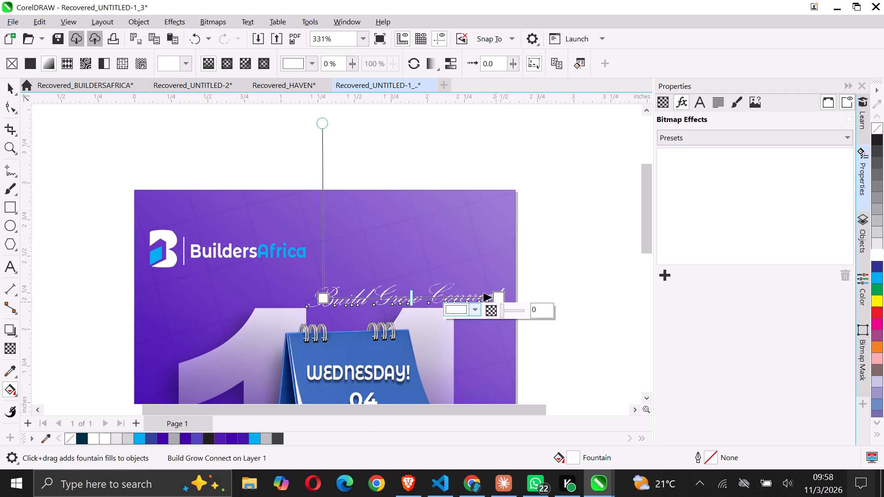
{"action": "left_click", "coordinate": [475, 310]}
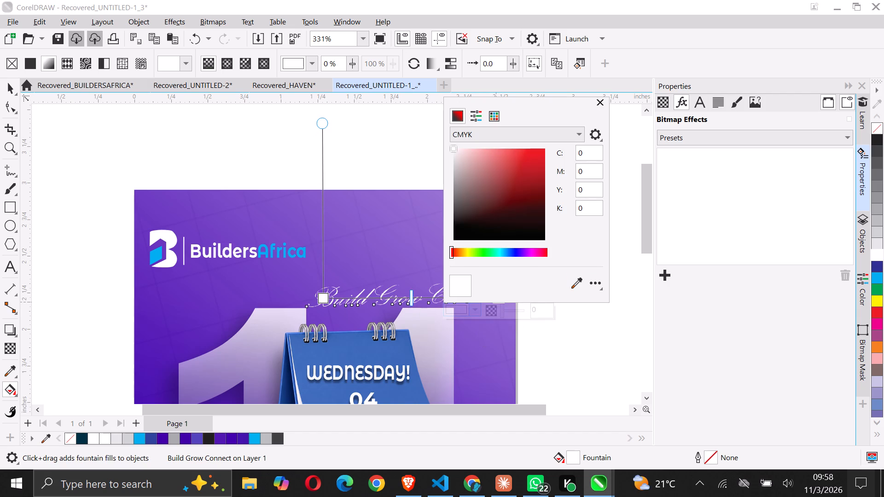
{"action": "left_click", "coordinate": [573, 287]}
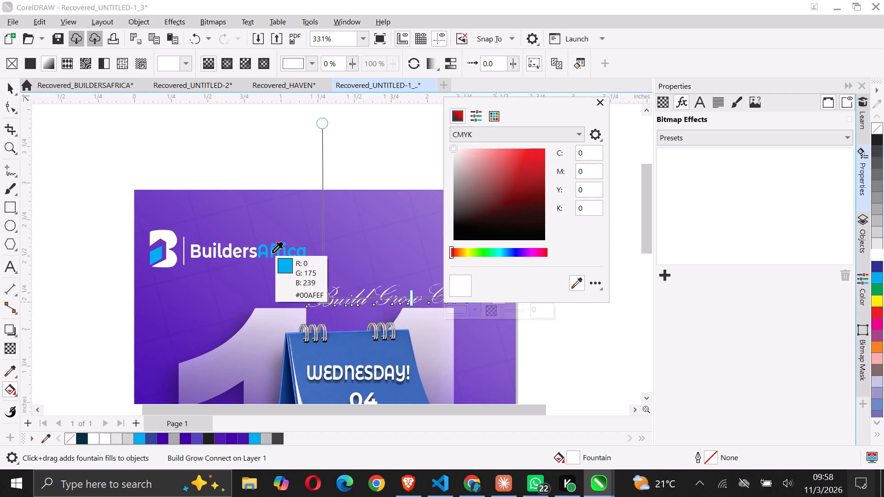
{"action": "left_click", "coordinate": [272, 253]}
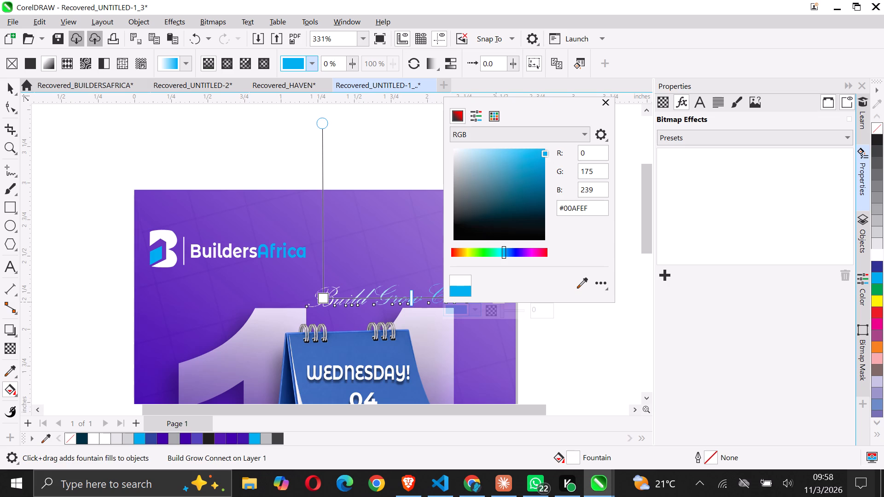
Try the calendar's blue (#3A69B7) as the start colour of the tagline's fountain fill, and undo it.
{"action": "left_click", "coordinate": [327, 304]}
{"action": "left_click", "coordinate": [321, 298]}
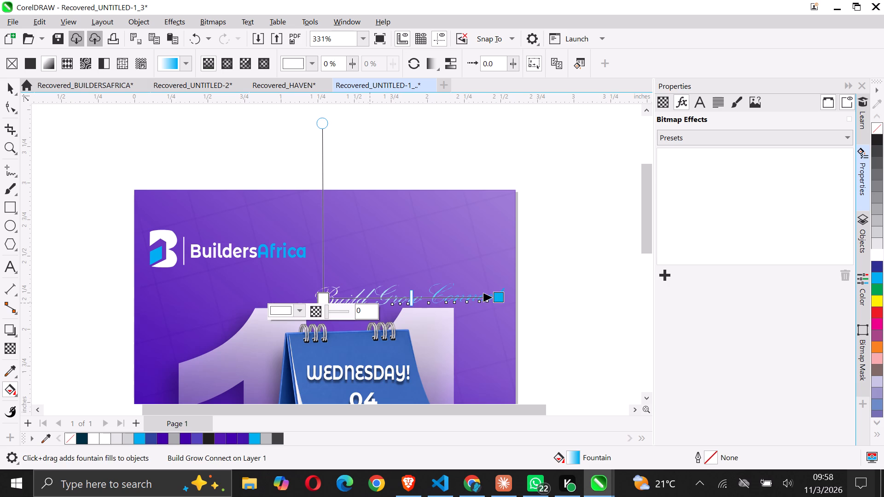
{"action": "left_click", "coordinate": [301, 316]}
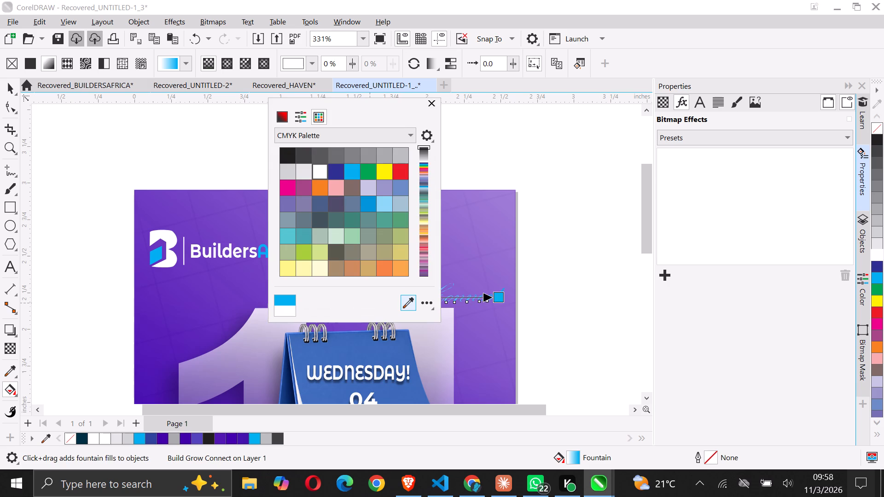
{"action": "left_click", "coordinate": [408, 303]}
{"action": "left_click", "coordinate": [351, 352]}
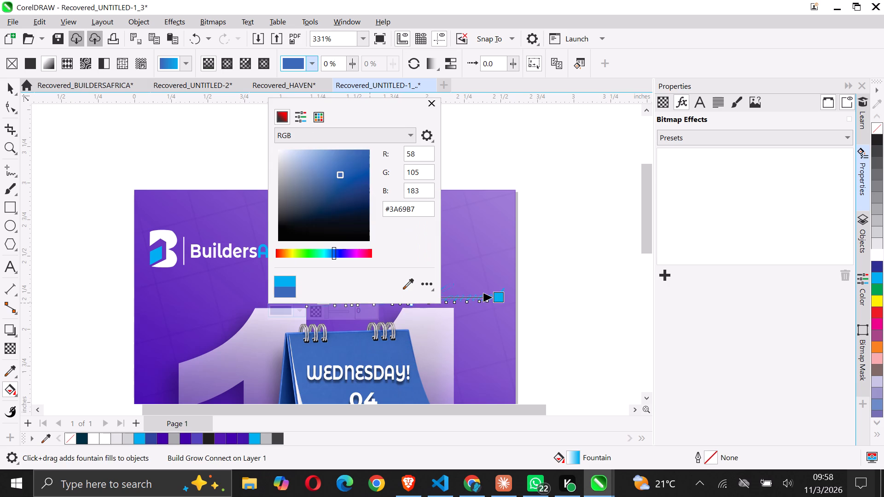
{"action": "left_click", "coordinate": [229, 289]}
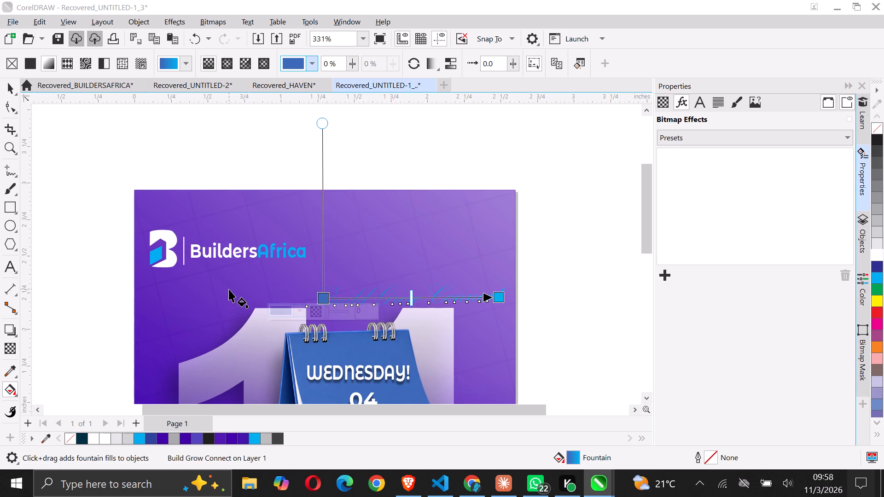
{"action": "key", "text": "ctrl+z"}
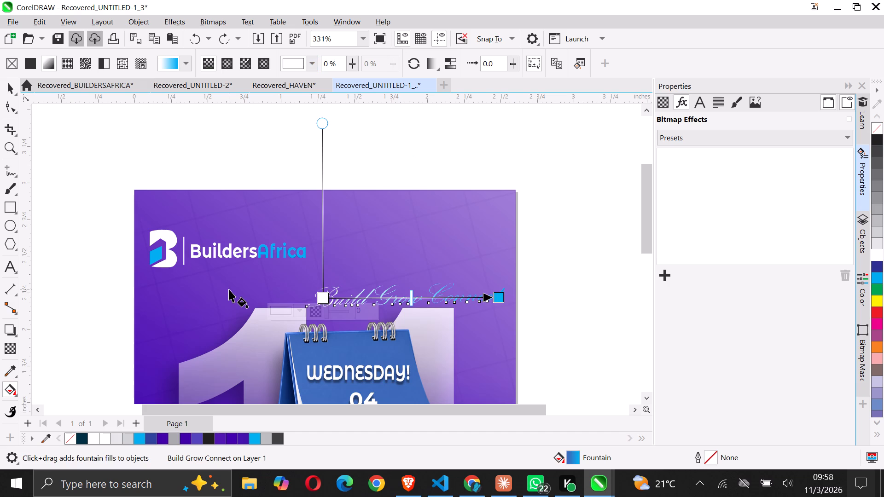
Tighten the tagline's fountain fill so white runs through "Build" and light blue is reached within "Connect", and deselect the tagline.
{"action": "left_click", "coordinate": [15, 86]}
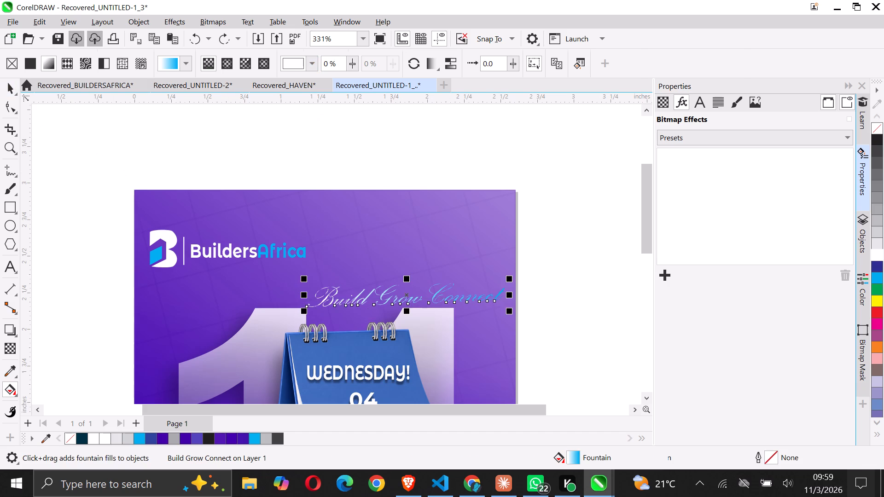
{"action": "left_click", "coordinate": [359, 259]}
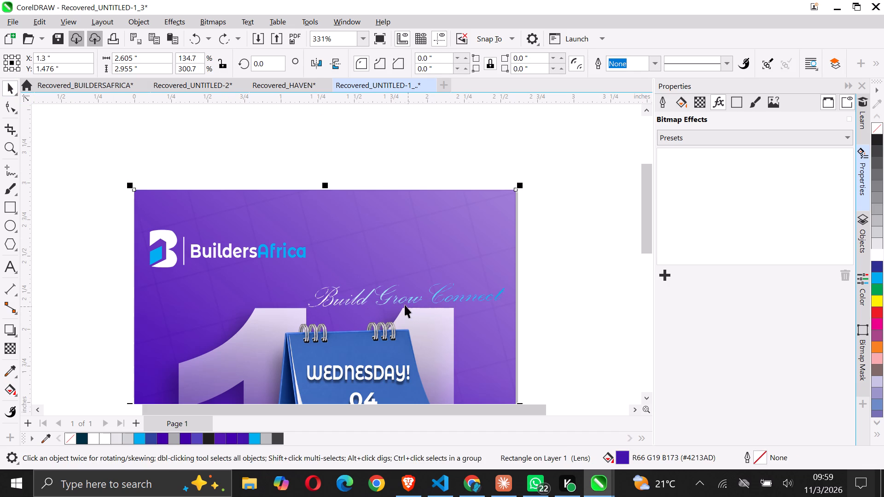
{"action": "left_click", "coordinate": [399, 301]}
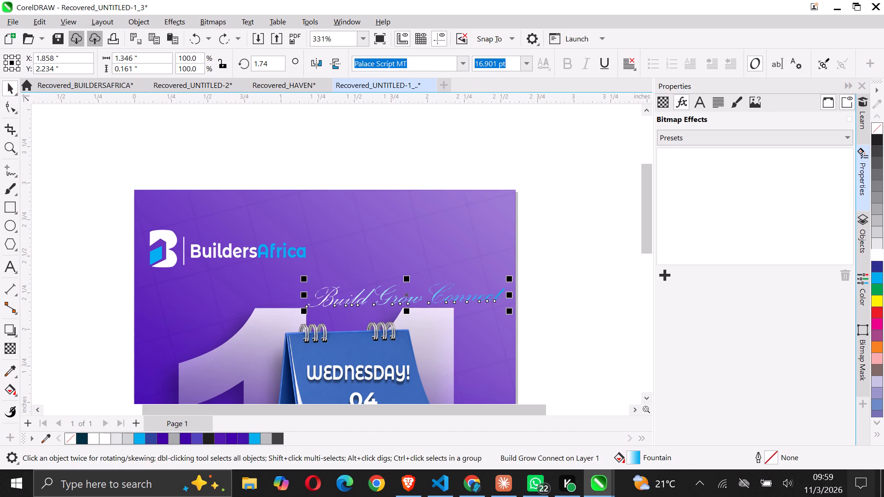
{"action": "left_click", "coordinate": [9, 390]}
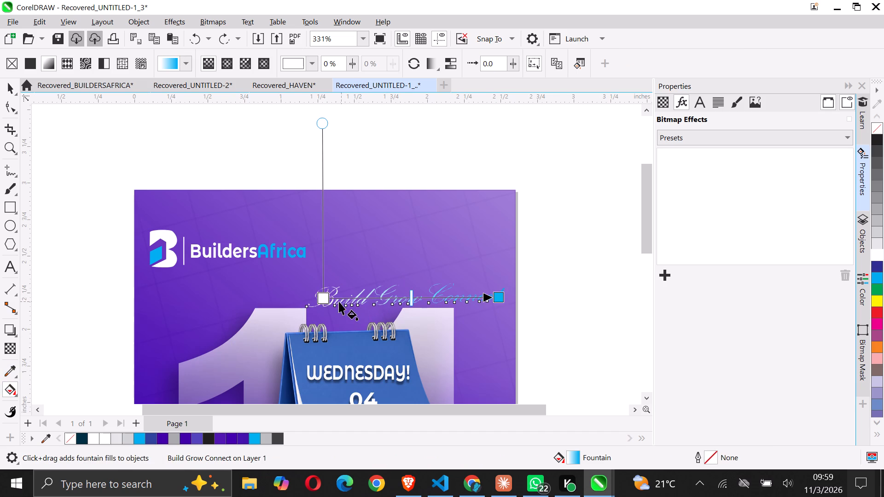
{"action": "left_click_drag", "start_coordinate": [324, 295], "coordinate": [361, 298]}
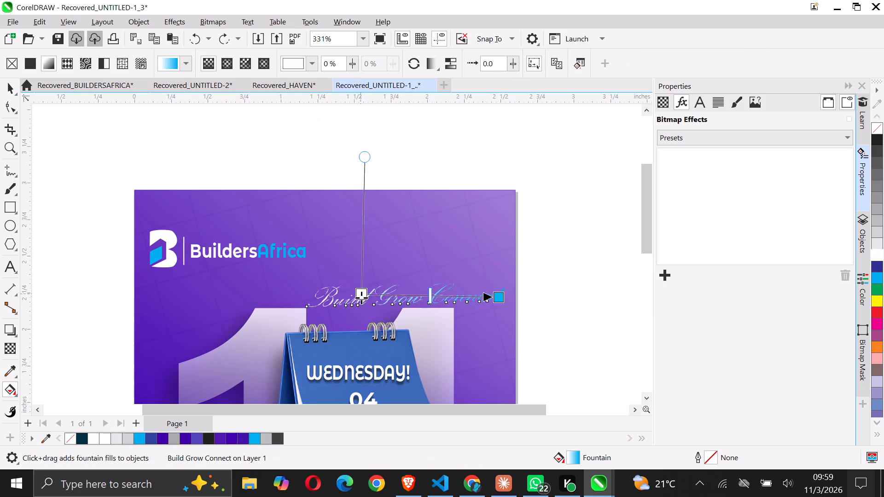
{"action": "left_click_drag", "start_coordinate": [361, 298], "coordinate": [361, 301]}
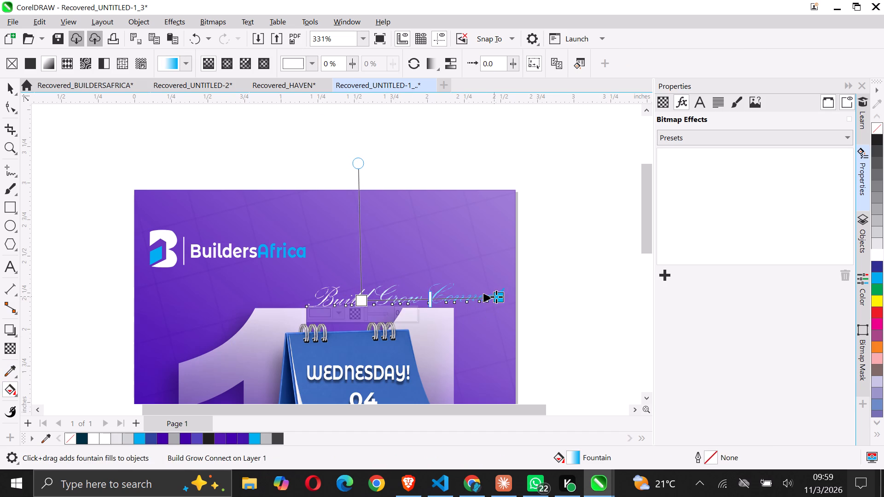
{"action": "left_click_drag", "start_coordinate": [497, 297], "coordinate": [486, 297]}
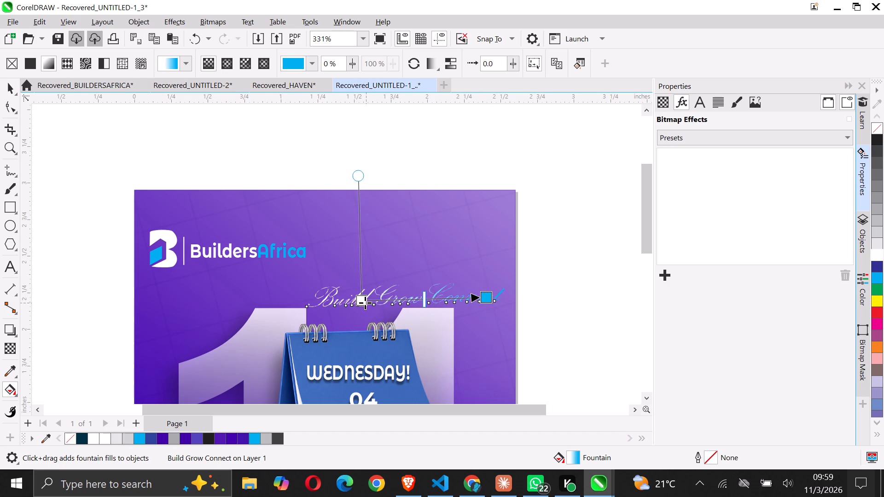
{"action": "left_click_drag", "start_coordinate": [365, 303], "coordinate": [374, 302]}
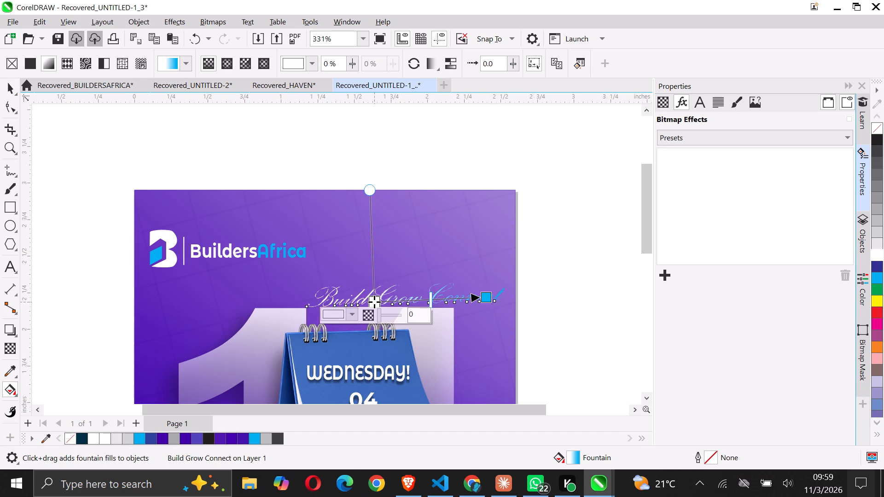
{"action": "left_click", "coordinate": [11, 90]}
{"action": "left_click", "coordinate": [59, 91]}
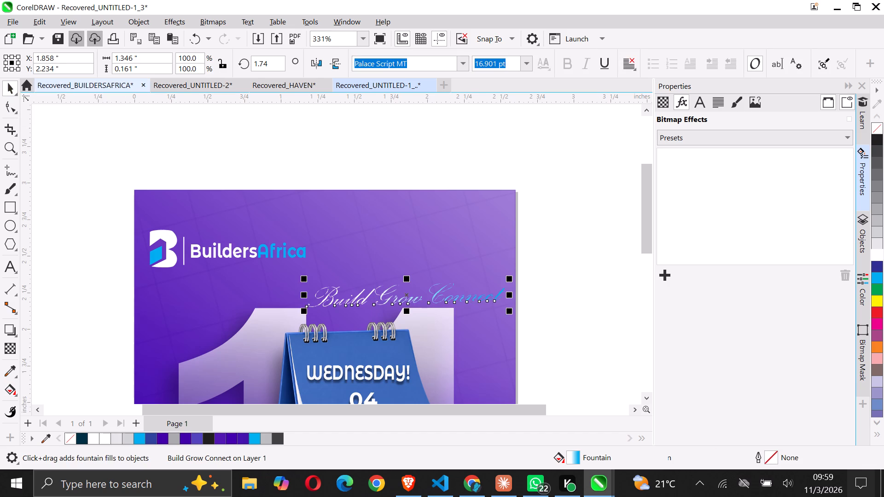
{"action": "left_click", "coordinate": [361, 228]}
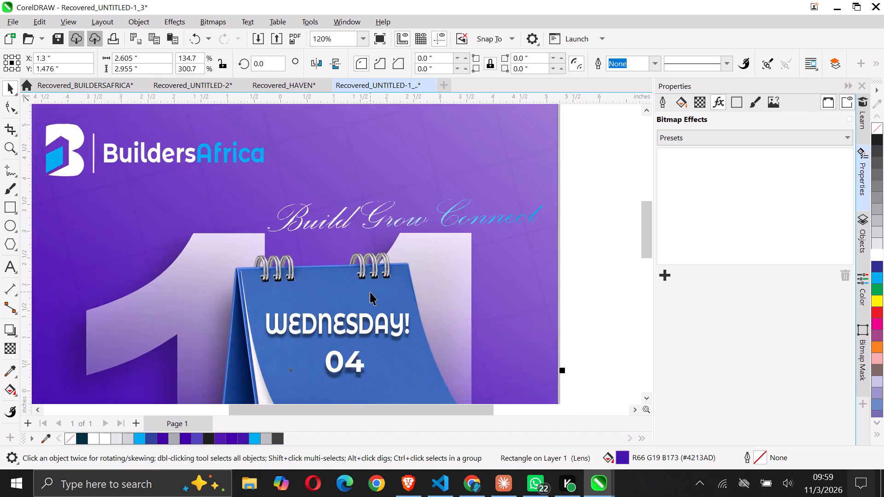
Delete the "Build Grow Connect" tagline from the flyer.
{"action": "left_click", "coordinate": [396, 213]}
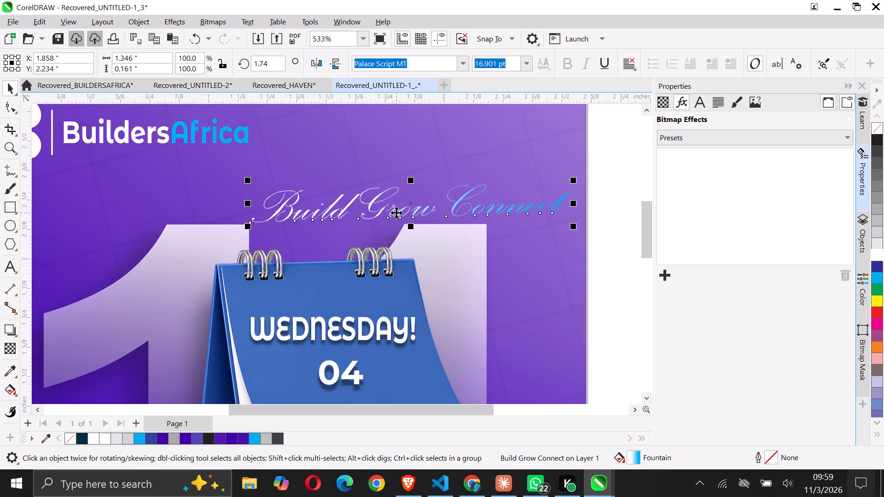
{"action": "right_click", "coordinate": [396, 213]}
{"action": "left_click", "coordinate": [442, 265]}
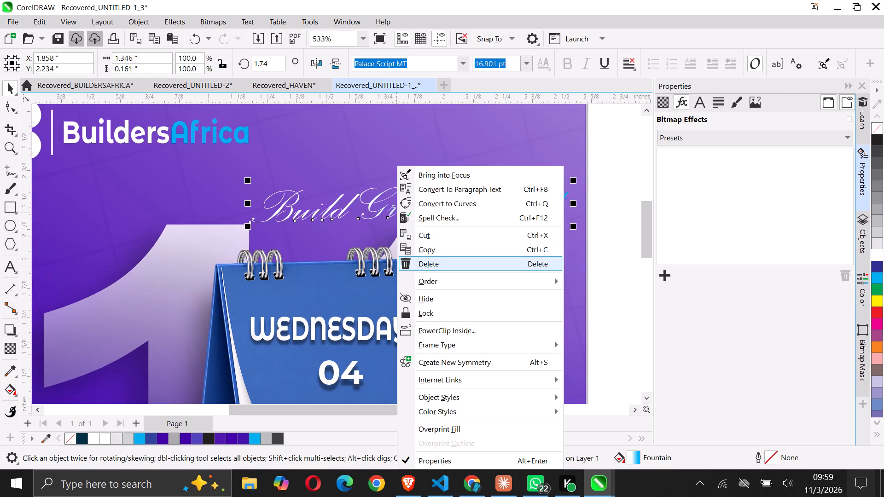
{"action": "left_click", "coordinate": [442, 265]}
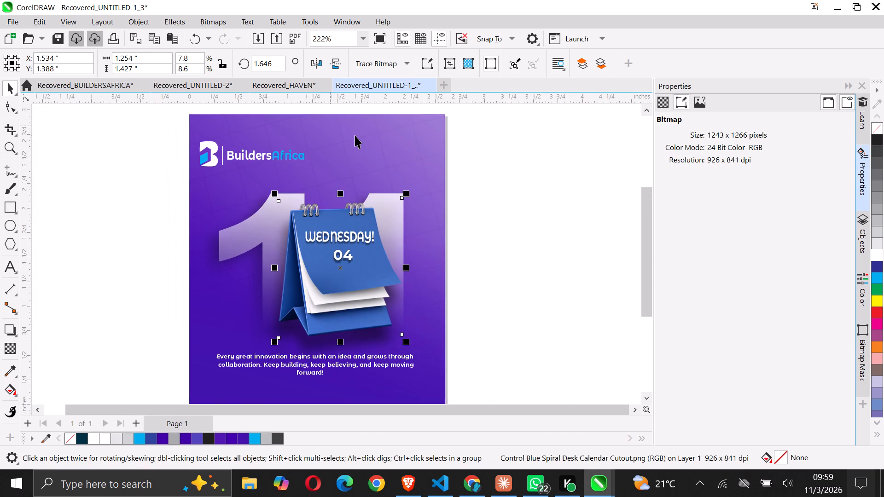
Lower the top edge of the purple overlay rectangle to about 2.14 in tall, exposing the PowerClip background beneath it.
{"action": "left_click", "coordinate": [355, 135]}
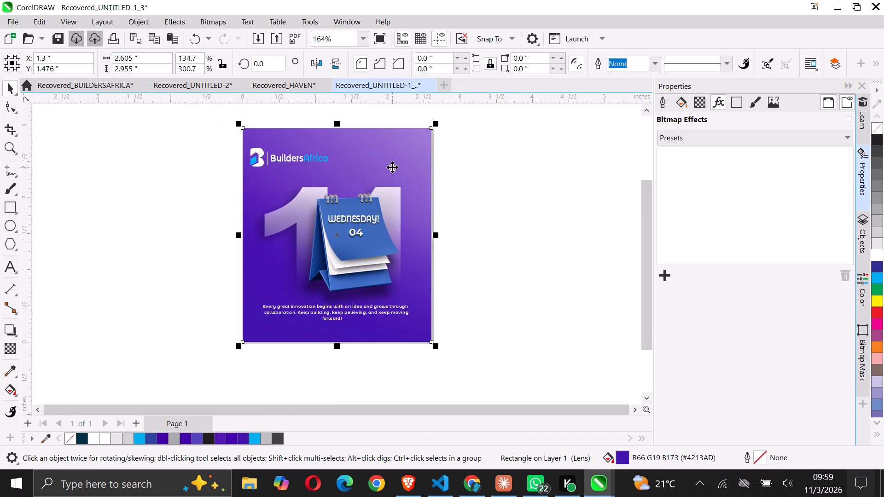
{"action": "left_click_drag", "start_coordinate": [337, 124], "coordinate": [341, 182]}
Set the transparency of the bitmap inside the background PowerClip to 97, finish editing its contents and deselect.
{"action": "left_click", "coordinate": [360, 139]}
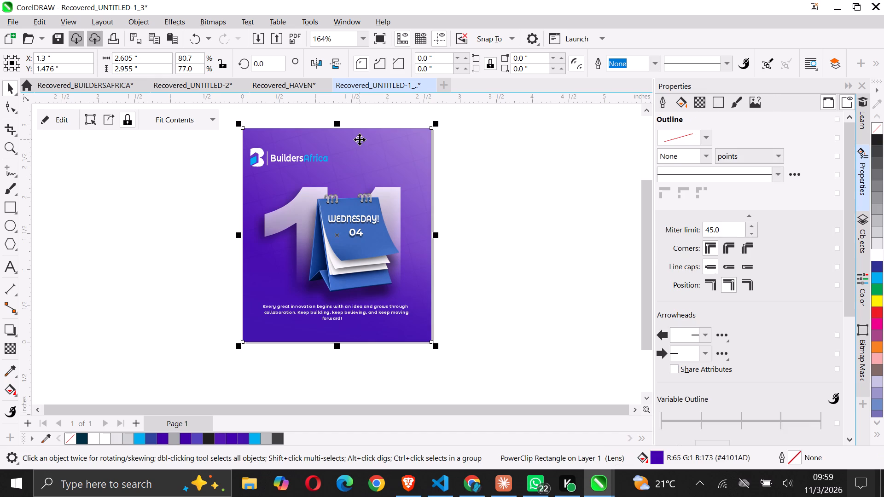
{"action": "left_click", "coordinate": [64, 120]}
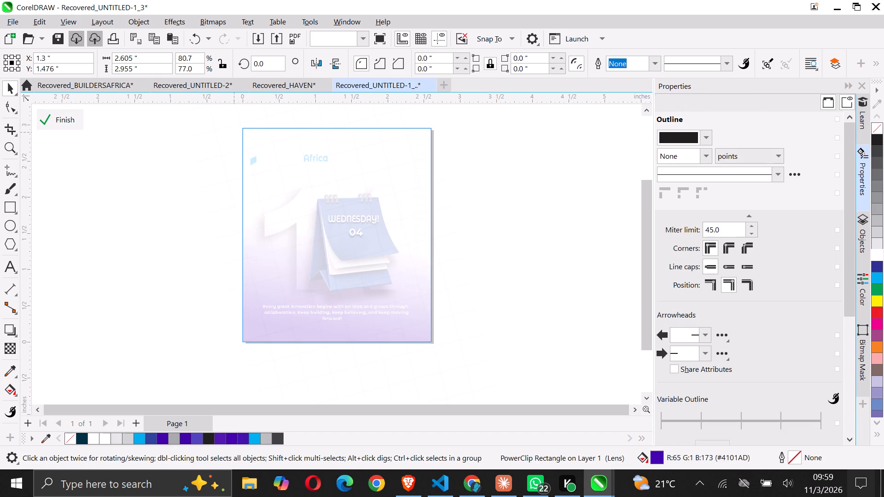
{"action": "left_click", "coordinate": [354, 186]}
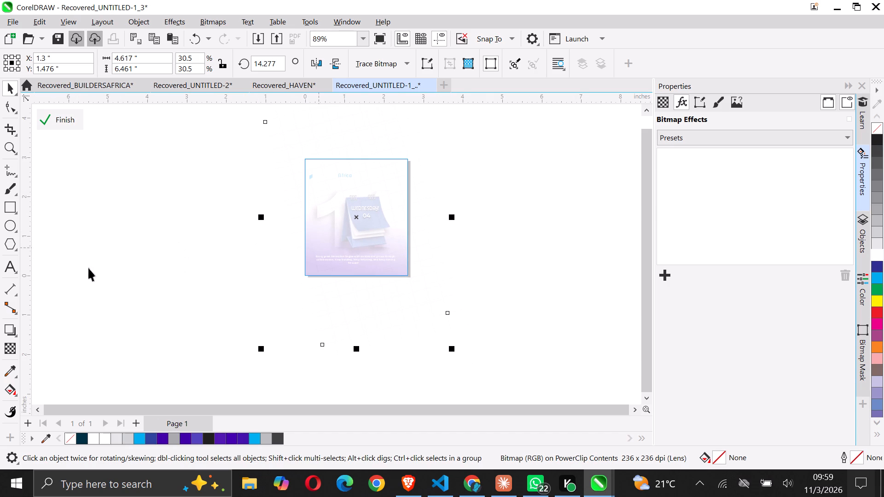
{"action": "left_click", "coordinate": [10, 350]}
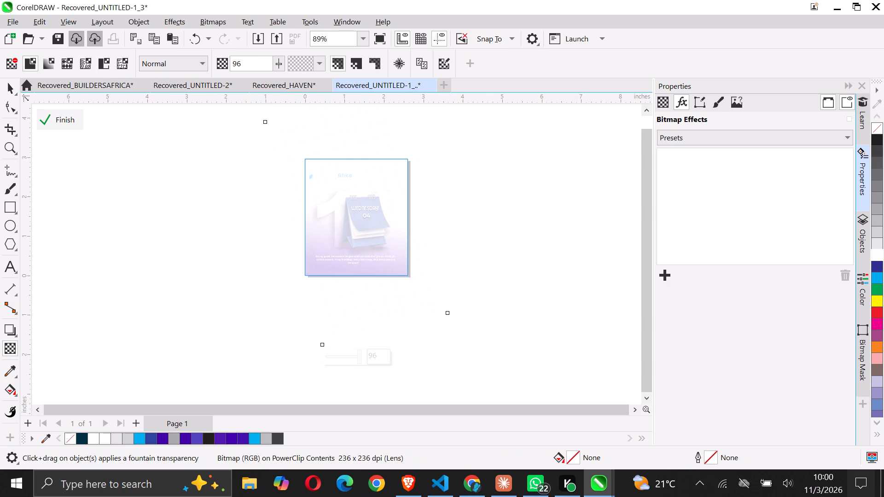
{"action": "left_click", "coordinate": [378, 354]}
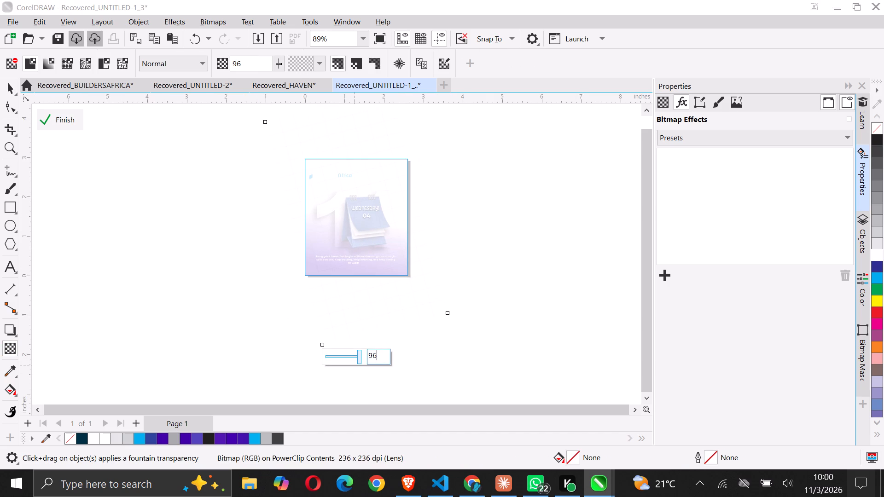
{"action": "key", "text": "BackSpace"}
{"action": "key", "text": "7"}
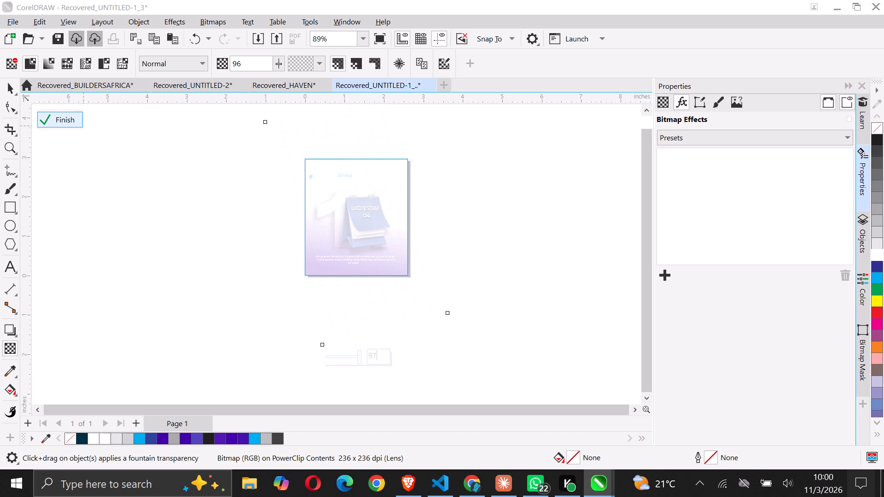
{"action": "left_click", "coordinate": [66, 121]}
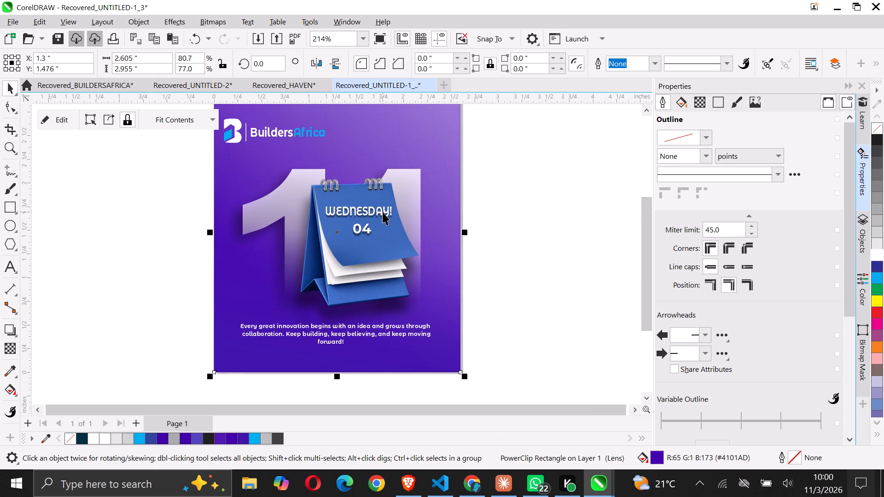
{"action": "left_click", "coordinate": [87, 194]}
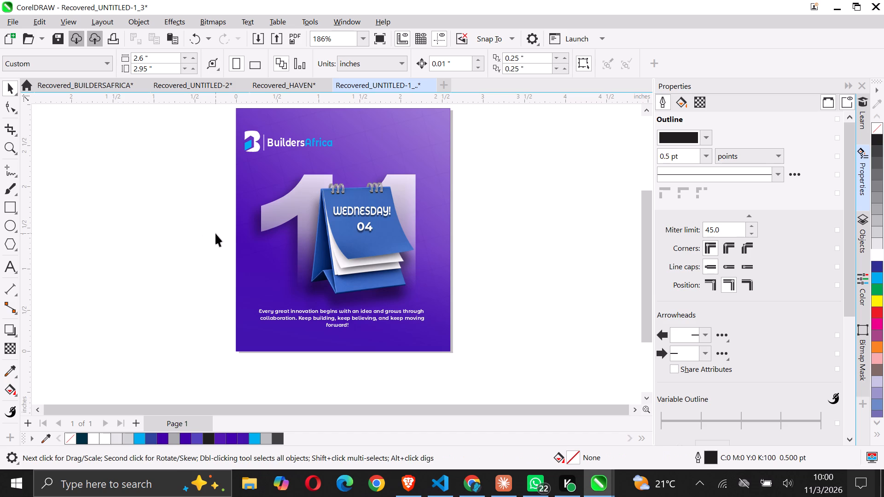
Stretch the purple overlay rectangle back up to the page's top edge, about 2.96 in tall.
{"action": "left_click", "coordinate": [418, 306]}
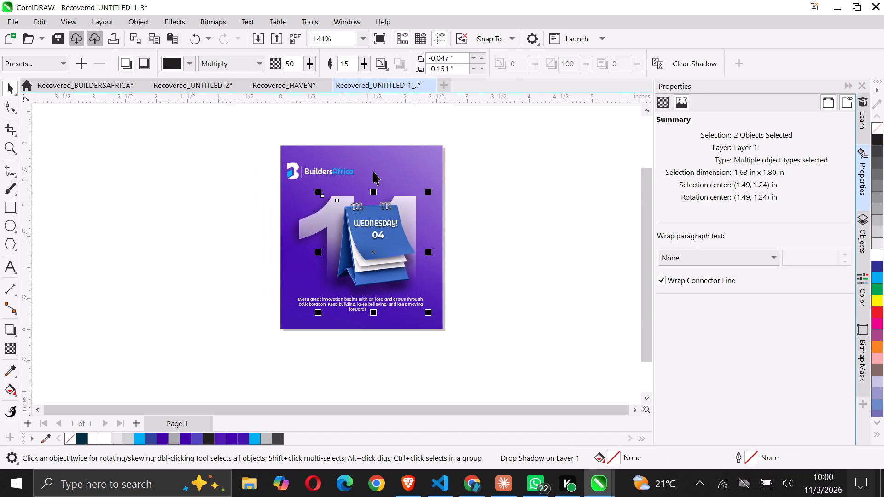
{"action": "left_click", "coordinate": [372, 169]}
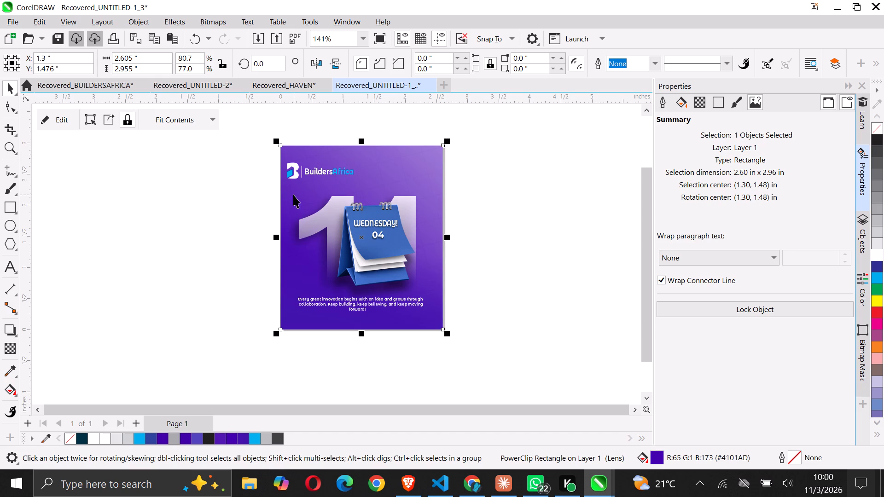
{"action": "left_click", "coordinate": [293, 195]}
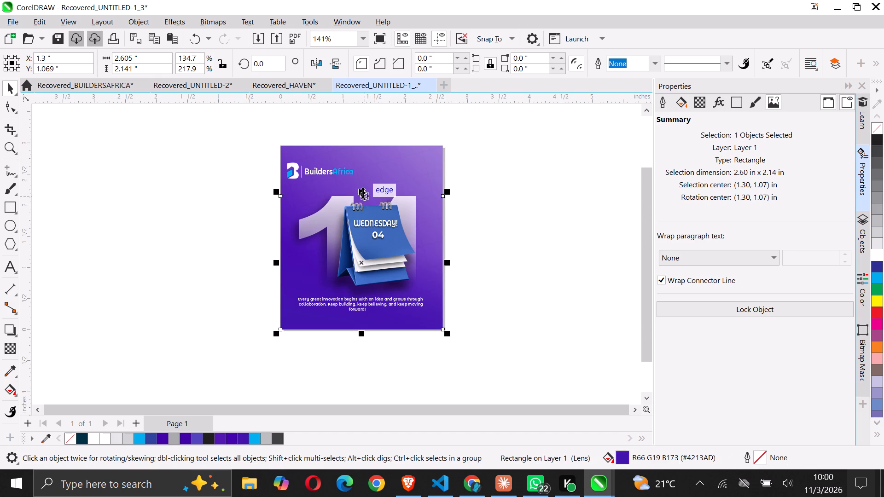
{"action": "left_click_drag", "start_coordinate": [362, 192], "coordinate": [362, 147]}
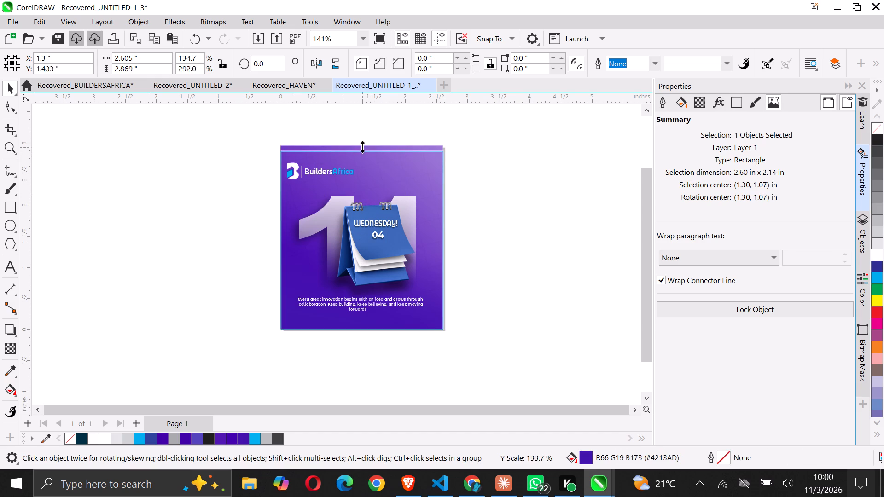
{"action": "left_click_drag", "start_coordinate": [362, 147], "coordinate": [362, 145]}
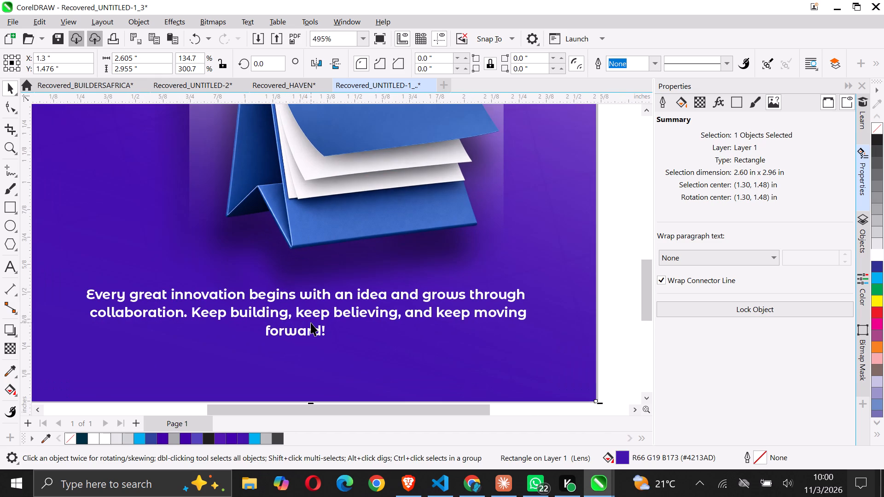
Recolour the word "idea" in the quote with the light blue #00AFEF sampled from "Africa" in the logo, and deselect.
{"action": "double_click", "coordinate": [383, 297]}
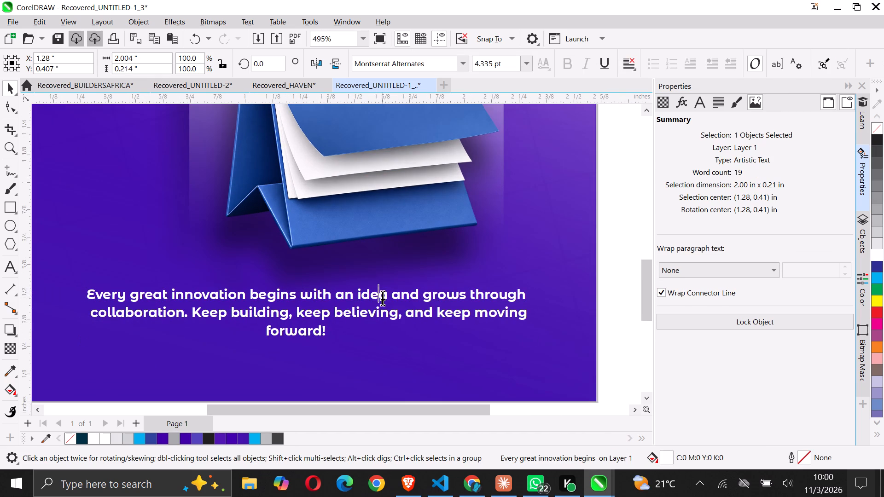
{"action": "left_click_drag", "start_coordinate": [387, 295], "coordinate": [358, 294]}
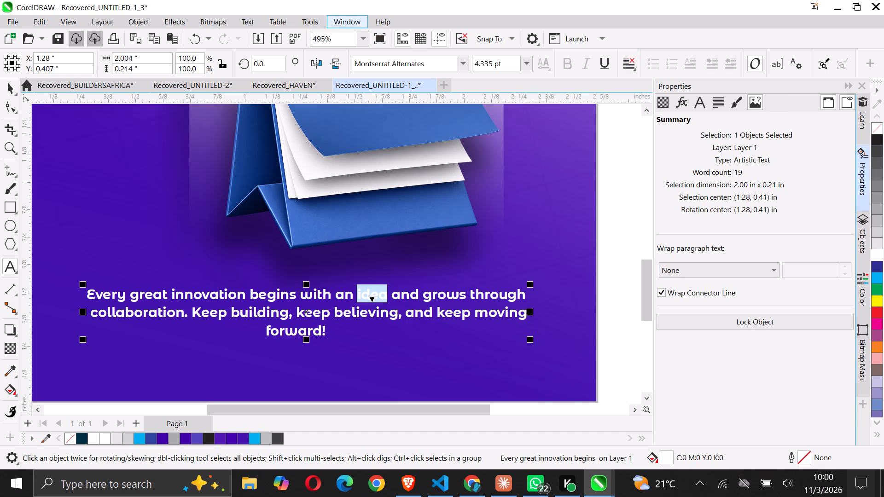
{"action": "left_click", "coordinate": [343, 19]}
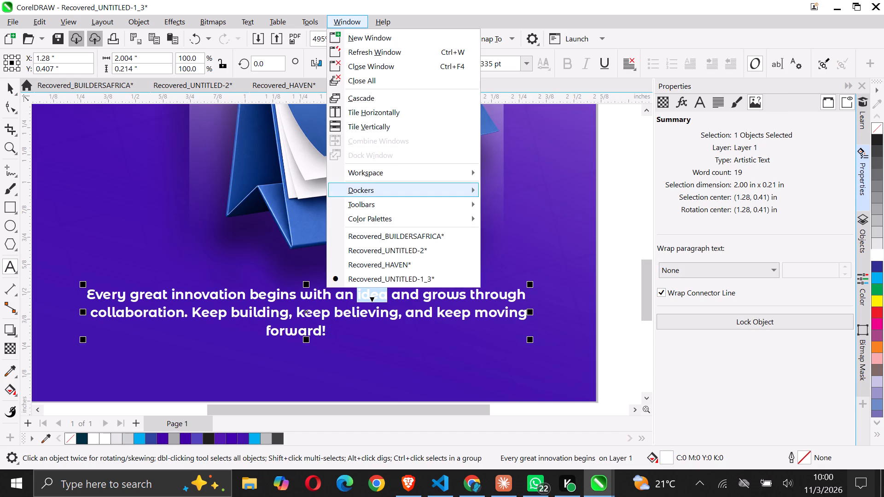
{"action": "left_click", "coordinate": [370, 192]}
{"action": "left_click", "coordinate": [513, 356]}
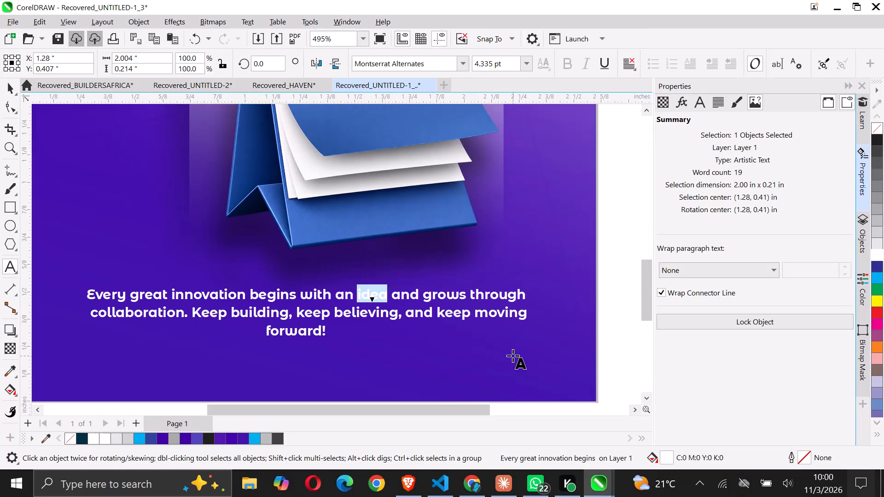
{"action": "left_click", "coordinate": [343, 24]}
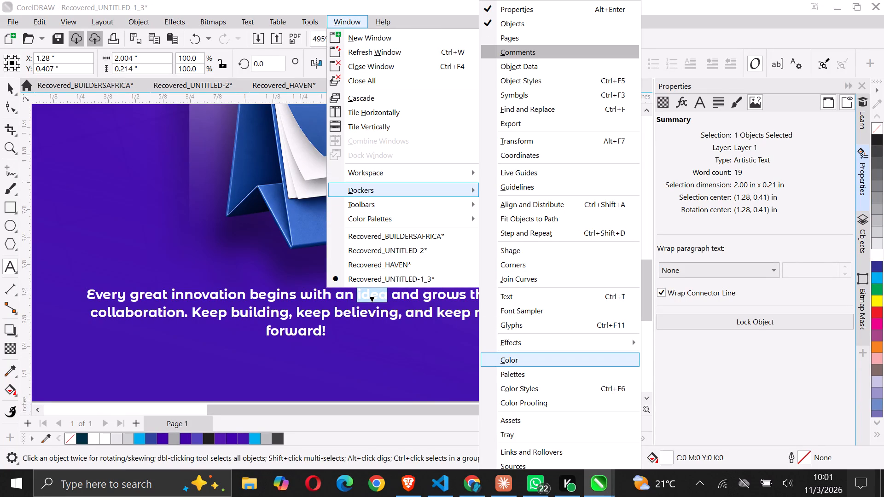
{"action": "left_click", "coordinate": [515, 362]}
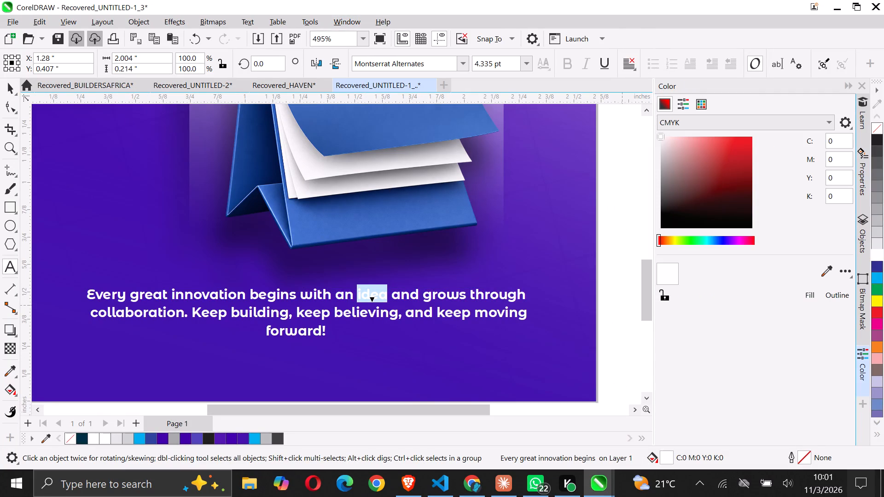
{"action": "left_click", "coordinate": [826, 272]}
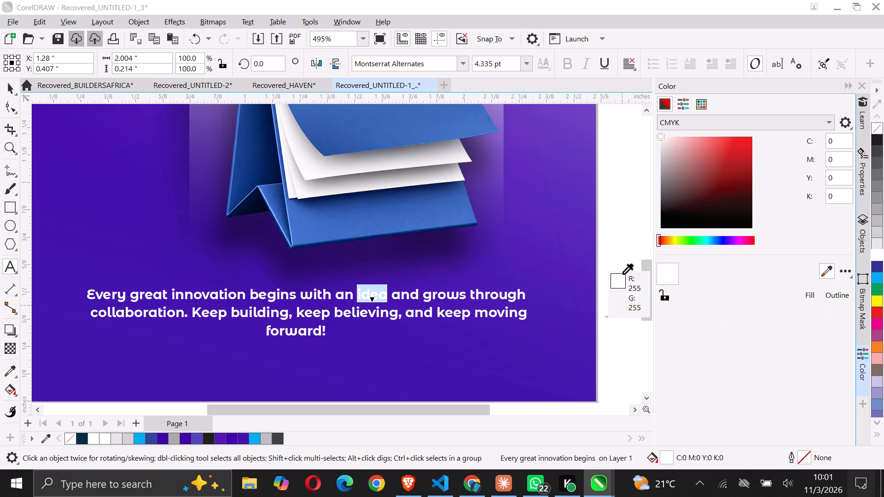
{"action": "left_click", "coordinate": [721, 315]}
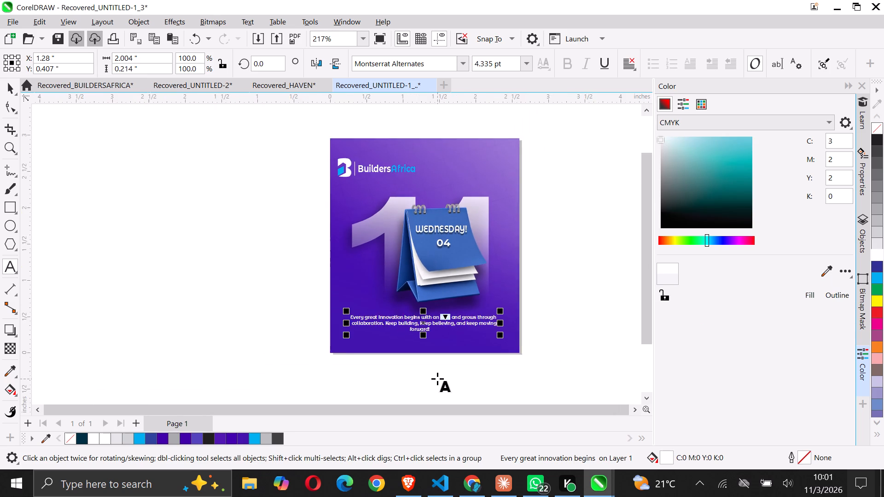
{"action": "left_click", "coordinate": [824, 269]}
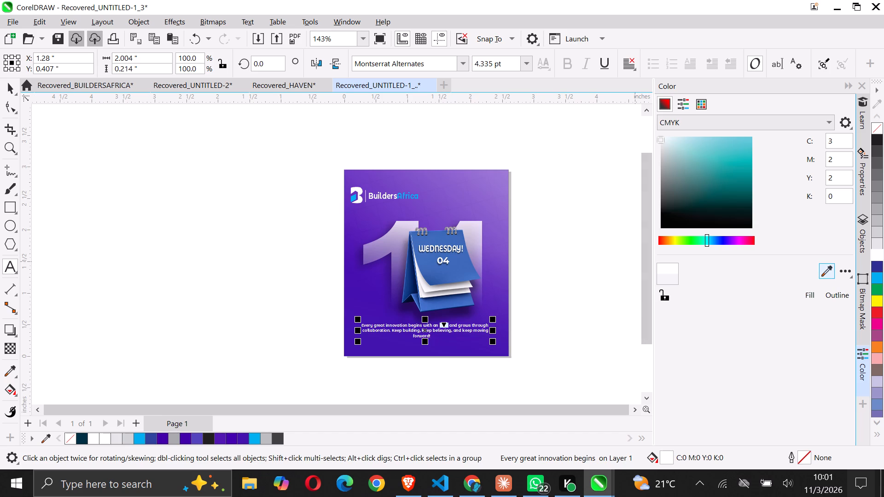
{"action": "left_click", "coordinate": [404, 196]}
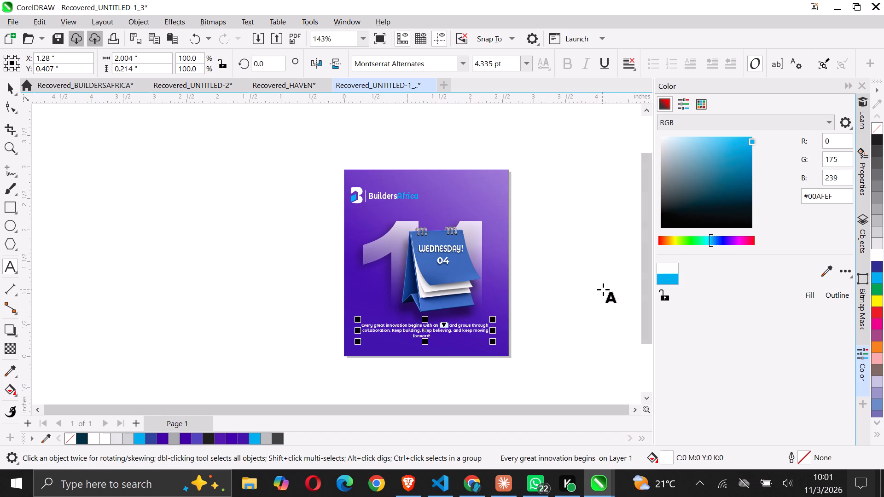
{"action": "left_click", "coordinate": [810, 294]}
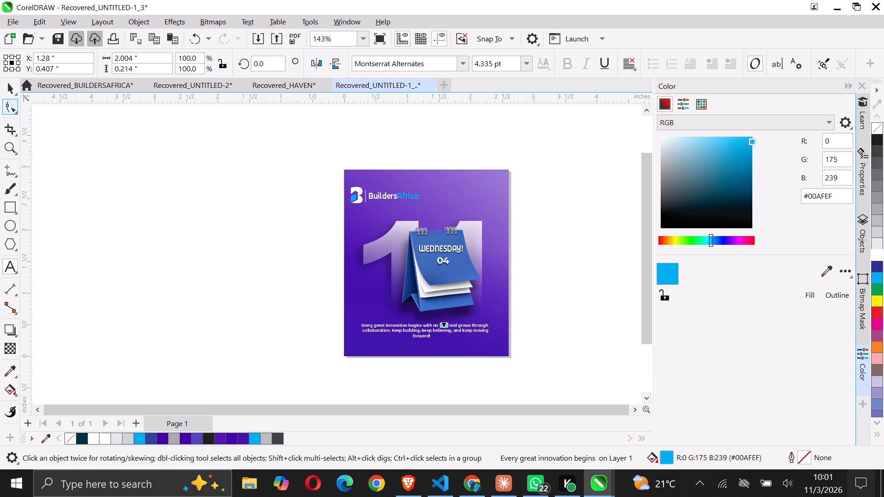
{"action": "left_click", "coordinate": [2, 85]}
{"action": "left_click", "coordinate": [265, 225]}
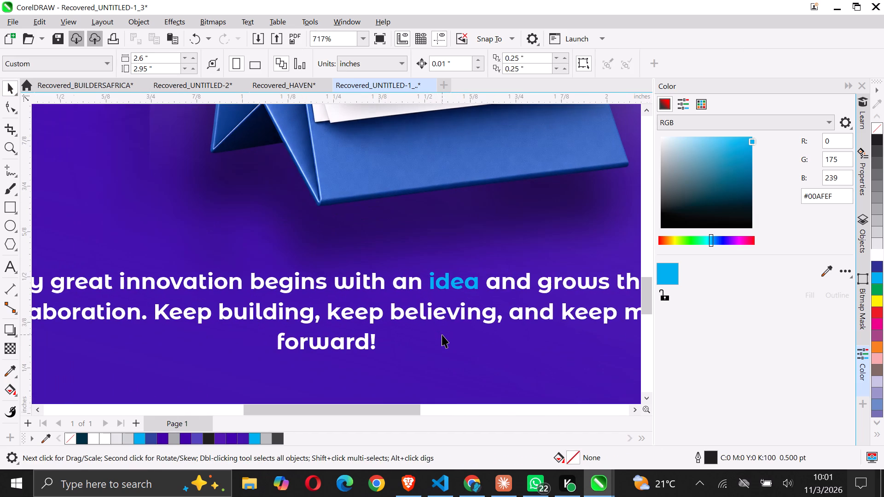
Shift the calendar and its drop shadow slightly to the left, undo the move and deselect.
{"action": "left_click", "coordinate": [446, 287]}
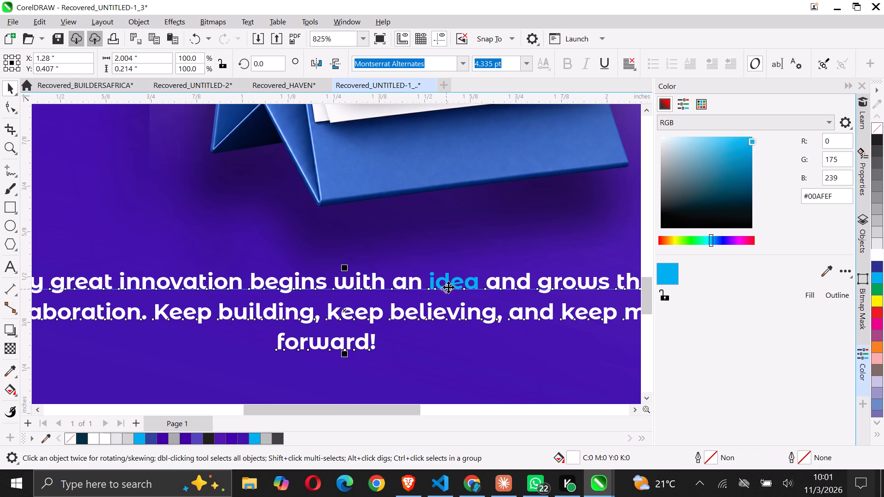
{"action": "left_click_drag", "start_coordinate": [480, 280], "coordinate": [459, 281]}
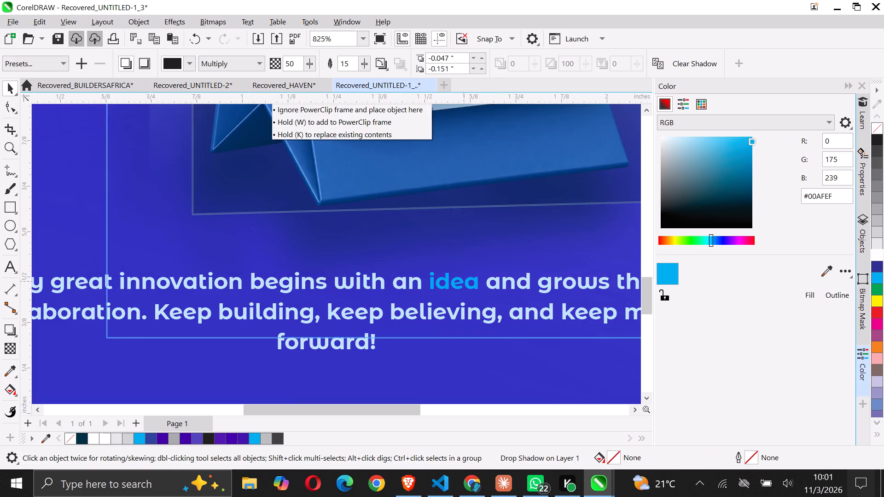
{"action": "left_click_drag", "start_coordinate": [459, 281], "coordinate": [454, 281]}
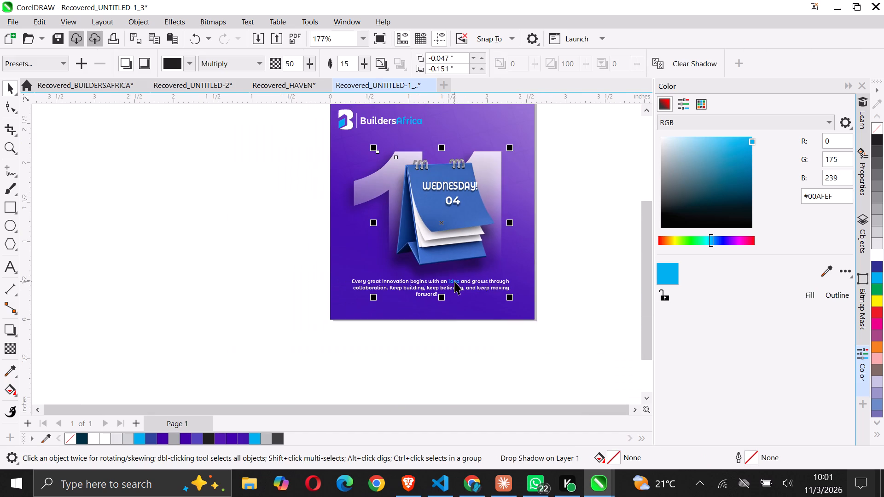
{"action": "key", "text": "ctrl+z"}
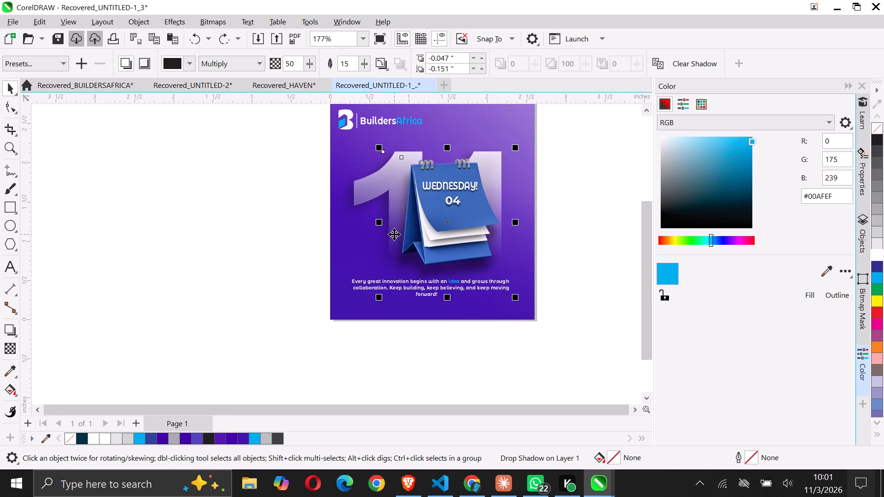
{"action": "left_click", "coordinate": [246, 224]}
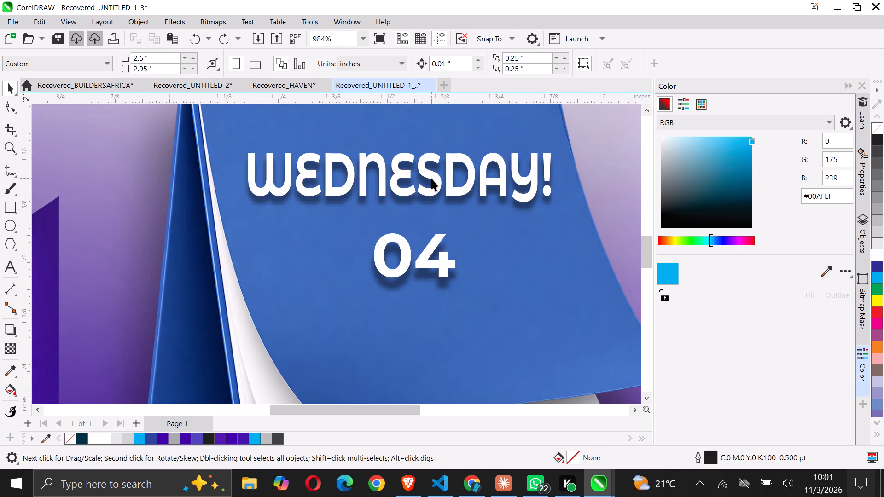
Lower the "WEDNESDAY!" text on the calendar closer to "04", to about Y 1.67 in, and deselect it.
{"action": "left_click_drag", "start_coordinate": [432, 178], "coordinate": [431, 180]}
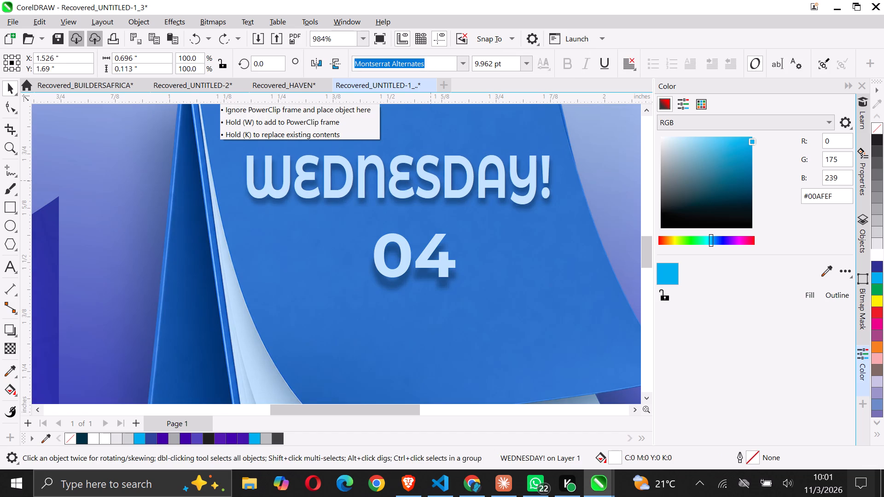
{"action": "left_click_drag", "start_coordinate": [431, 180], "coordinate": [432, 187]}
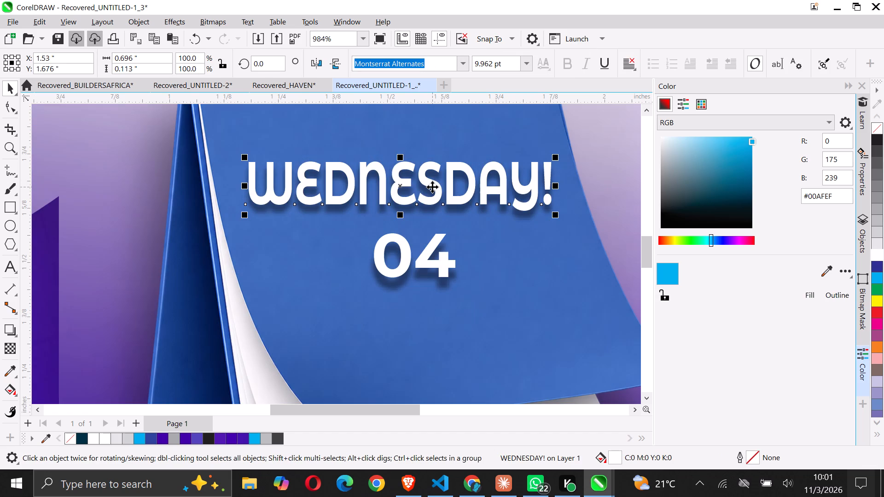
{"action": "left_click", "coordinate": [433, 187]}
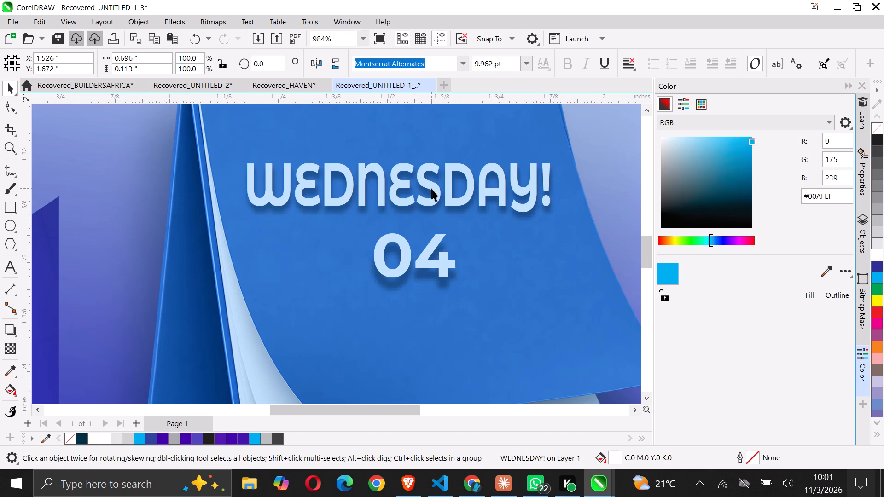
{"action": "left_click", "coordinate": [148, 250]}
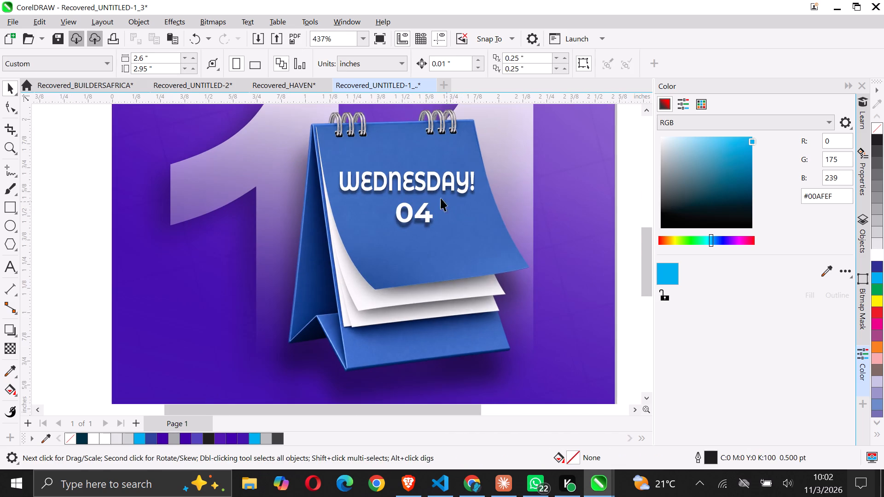
Reposition the calendar texts higher on the page, "WEDNESDAY!" at about Y 1.73 in and "04" at about Y 1.56 in, and deselect.
{"action": "left_click_drag", "start_coordinate": [409, 182], "coordinate": [404, 159]}
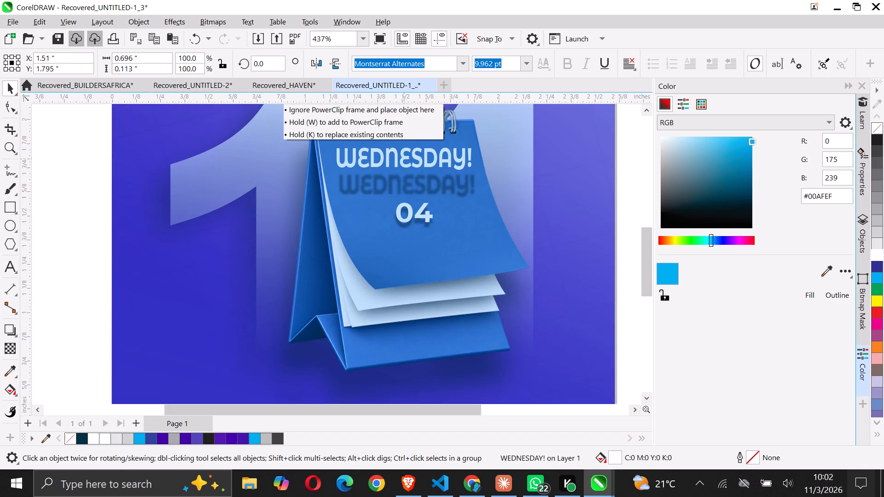
{"action": "left_click_drag", "start_coordinate": [404, 159], "coordinate": [404, 160]}
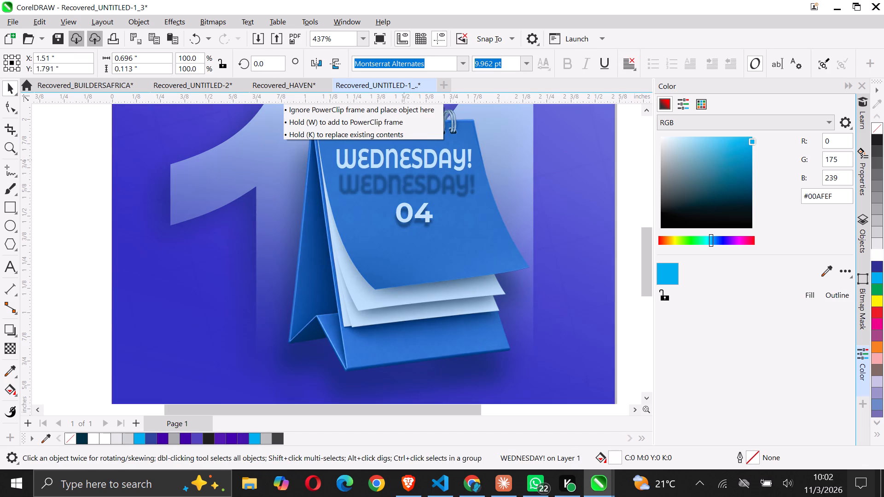
{"action": "left_click_drag", "start_coordinate": [404, 160], "coordinate": [404, 160]}
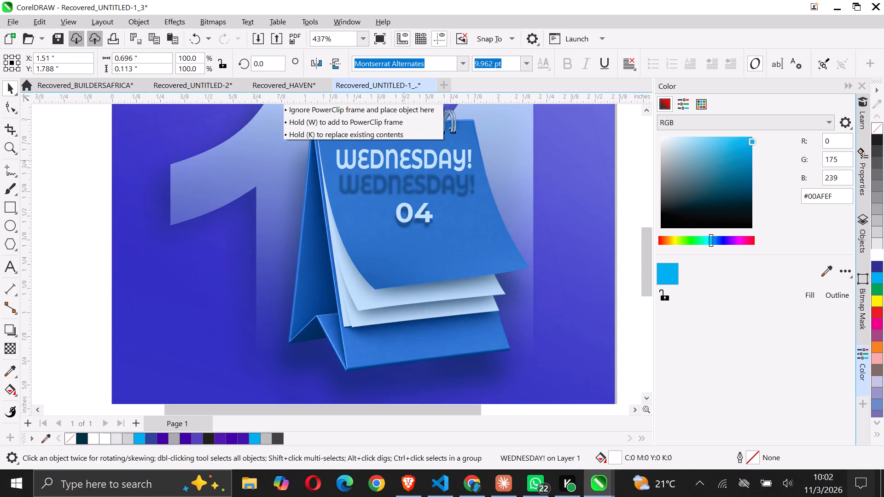
{"action": "left_click_drag", "start_coordinate": [404, 160], "coordinate": [404, 162]}
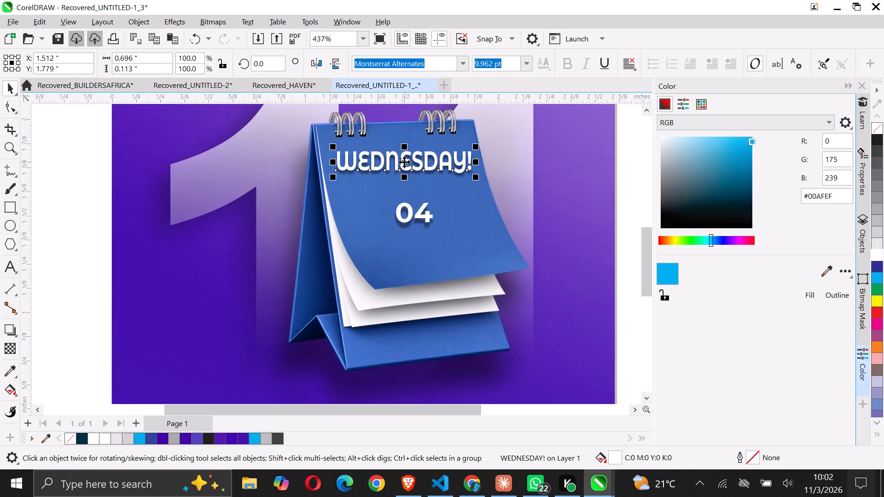
{"action": "left_click_drag", "start_coordinate": [417, 213], "coordinate": [416, 203]}
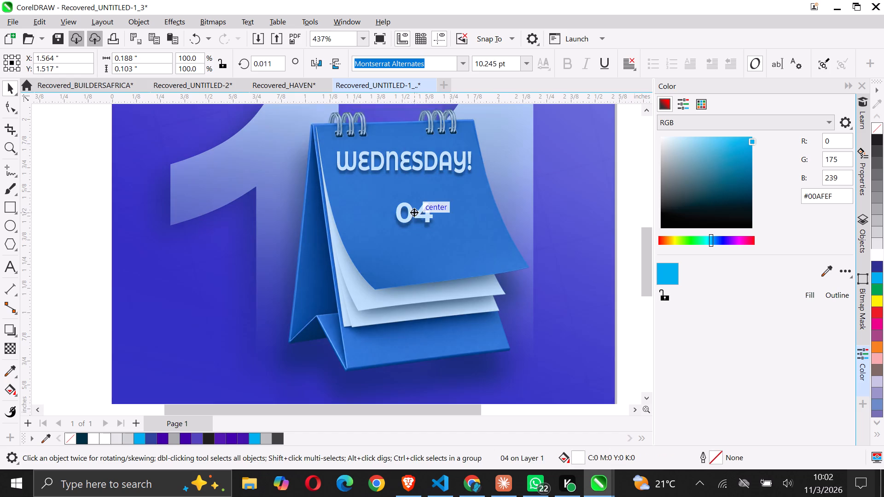
{"action": "left_click_drag", "start_coordinate": [416, 203], "coordinate": [413, 201]}
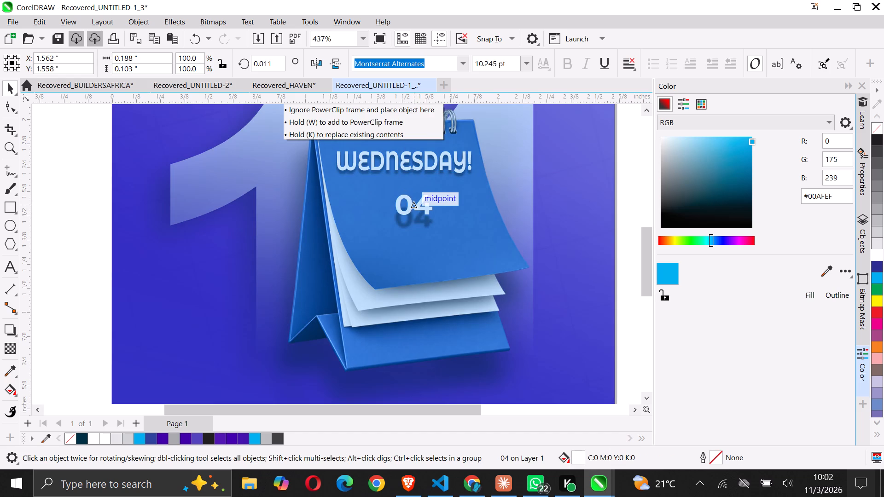
{"action": "left_click_drag", "start_coordinate": [413, 201], "coordinate": [412, 200]}
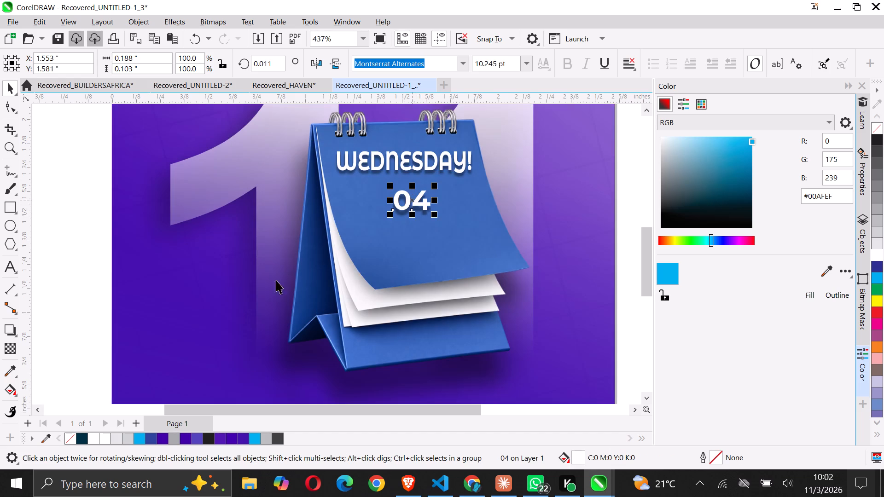
{"action": "left_click", "coordinate": [198, 296]}
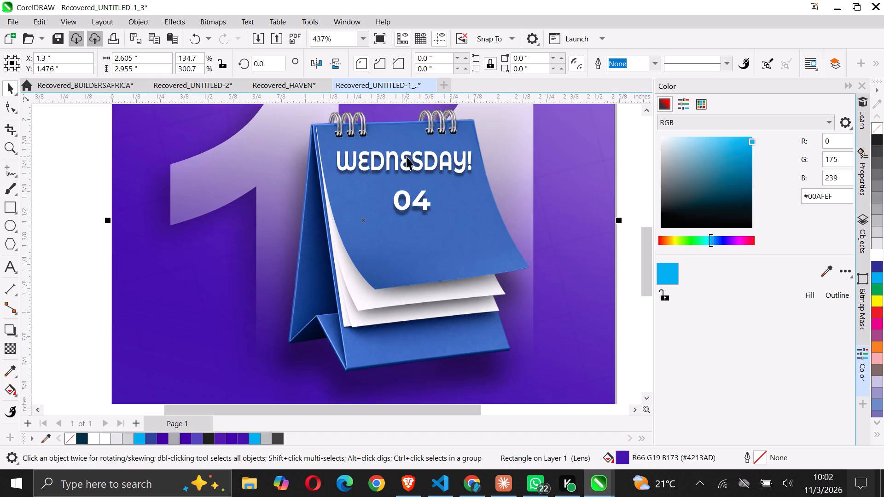
{"action": "left_click_drag", "start_coordinate": [405, 161], "coordinate": [403, 167]}
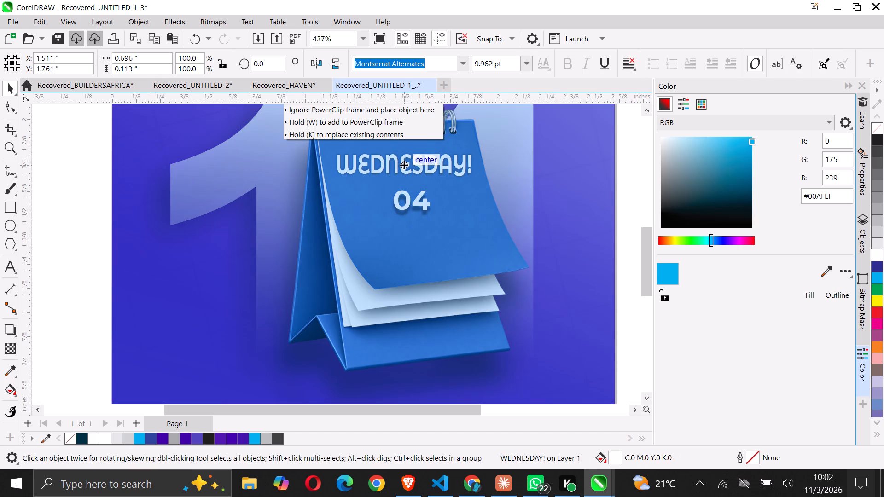
{"action": "left_click_drag", "start_coordinate": [403, 167], "coordinate": [406, 172]}
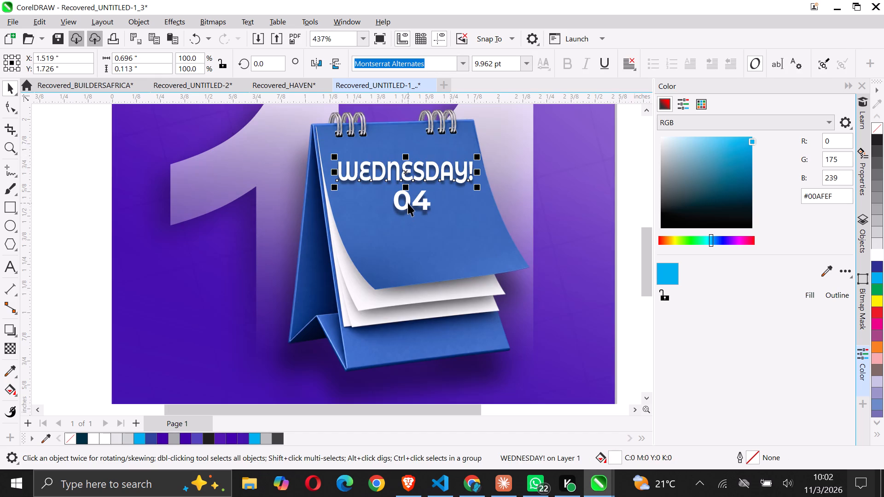
{"action": "left_click_drag", "start_coordinate": [408, 203], "coordinate": [408, 208]}
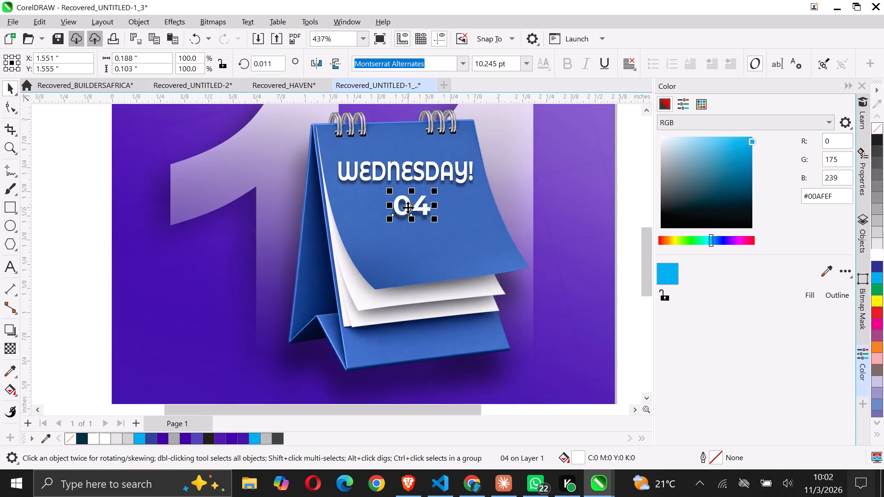
{"action": "left_click", "coordinate": [224, 233]}
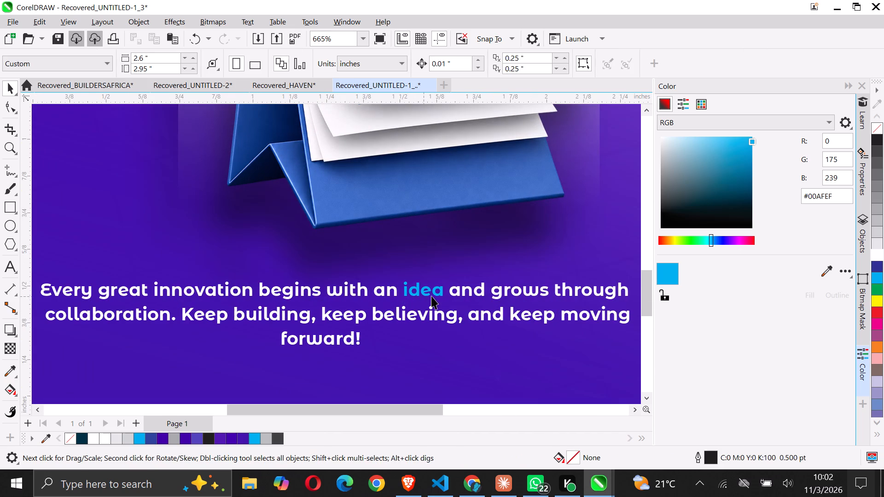
Underline the word "idea" in the quote and deselect the text.
{"action": "triple_click", "coordinate": [436, 292]}
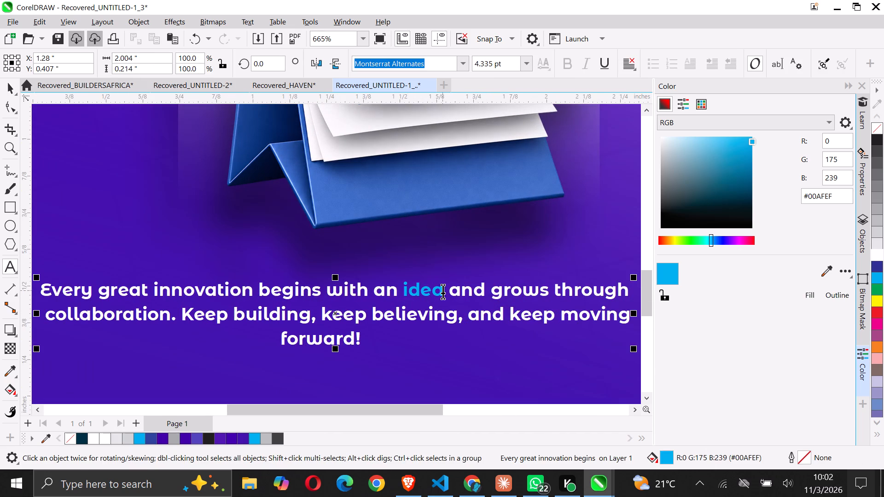
{"action": "left_click_drag", "start_coordinate": [443, 290], "coordinate": [407, 293]}
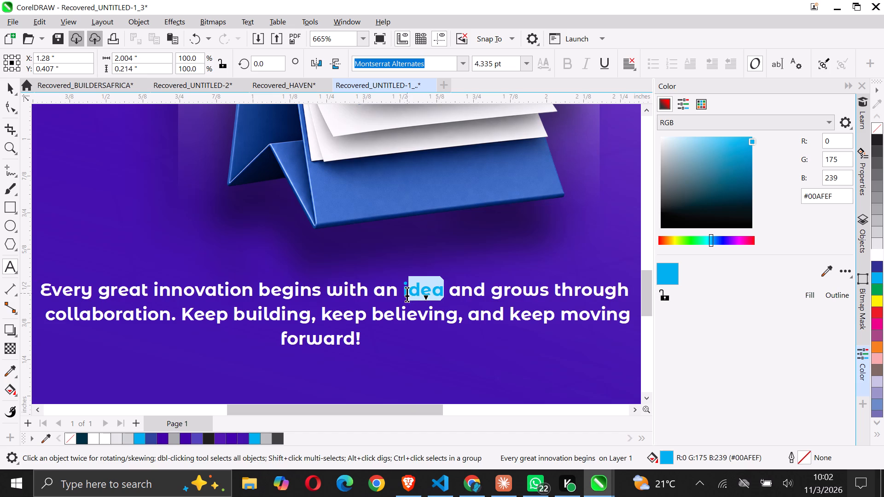
{"action": "left_click_drag", "start_coordinate": [407, 293], "coordinate": [405, 293]}
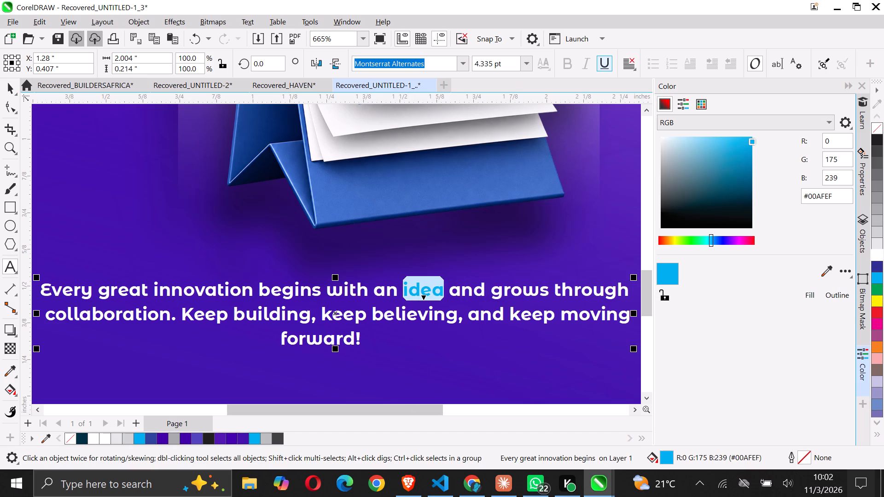
{"action": "left_click", "coordinate": [607, 64]}
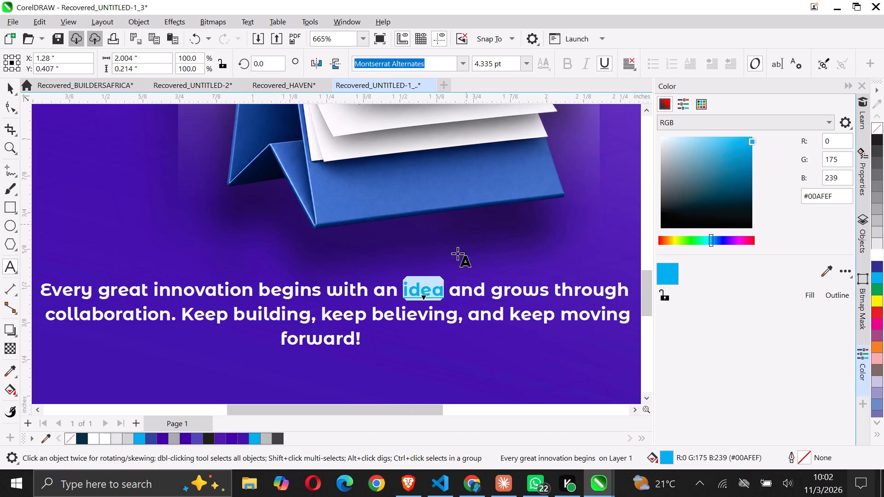
{"action": "left_click", "coordinate": [430, 287]}
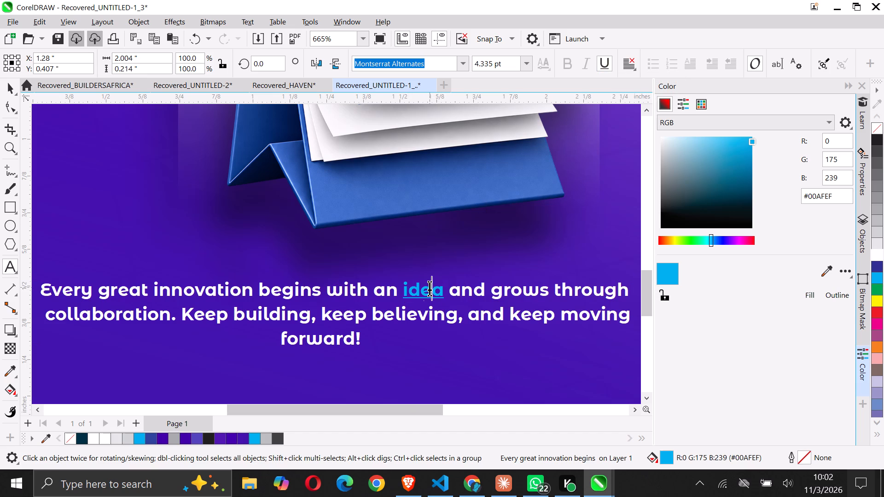
{"action": "left_click", "coordinate": [12, 88]}
{"action": "left_click", "coordinate": [274, 233]}
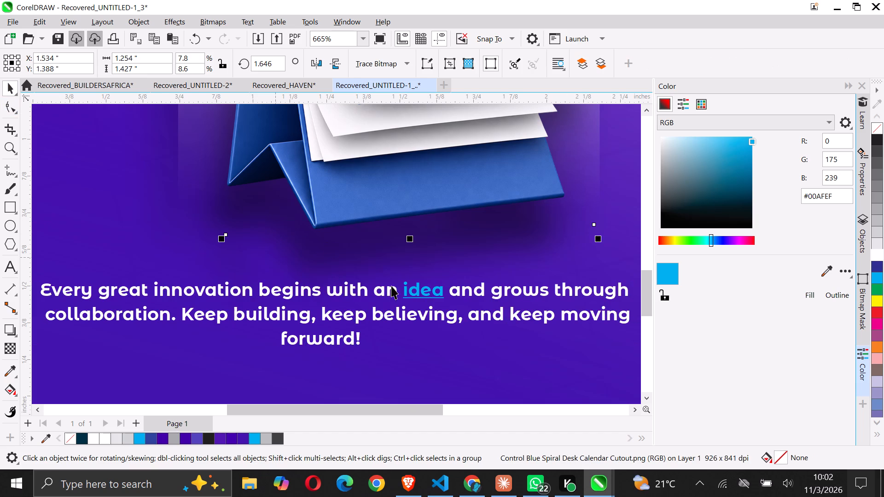
{"action": "left_click", "coordinate": [579, 282]}
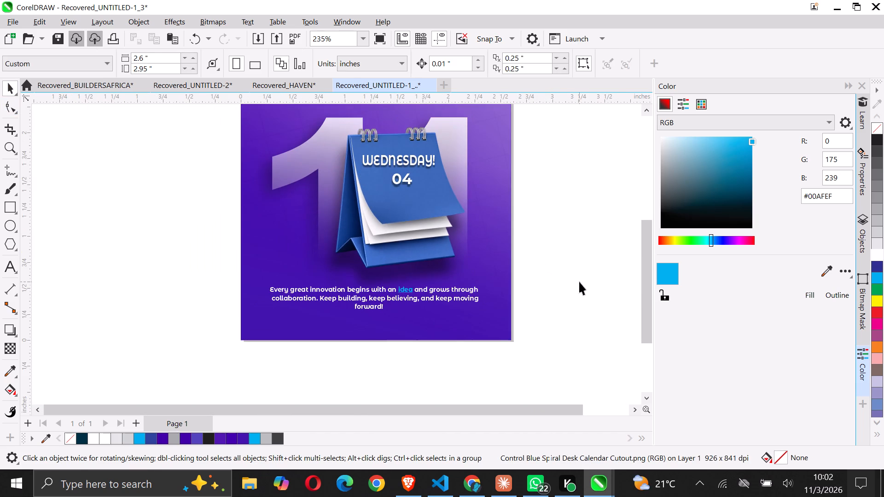
{"action": "left_click", "coordinate": [404, 289]}
{"action": "left_click", "coordinate": [534, 339]}
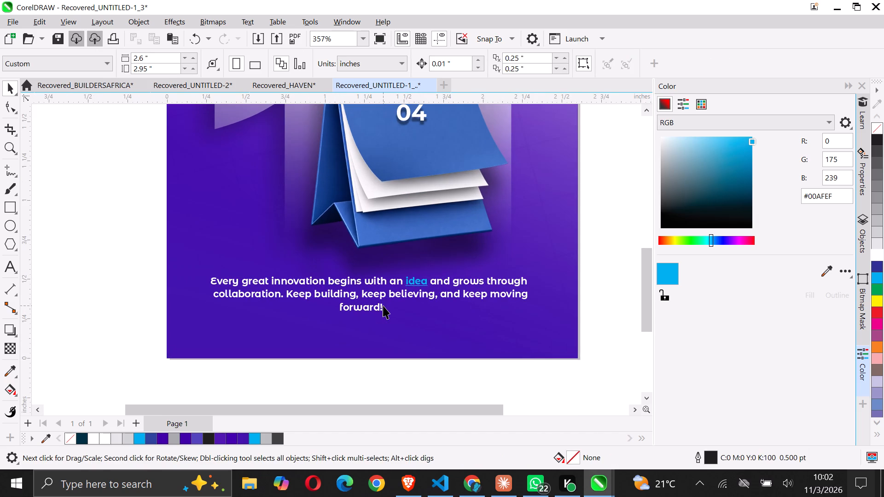
Draw a spacing rectangle about 0.28 by 0.071 in beside the quote's first line, its right edge meeting the first letter near the page's left edge.
{"action": "left_click", "coordinate": [7, 207]}
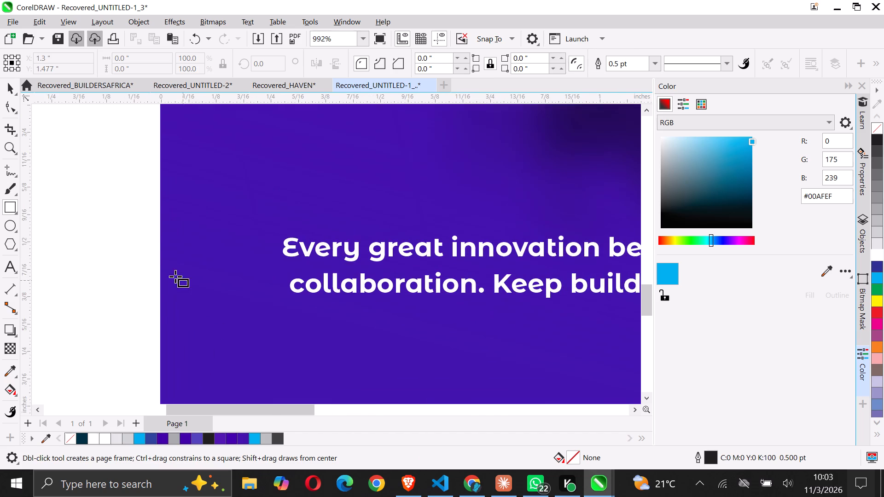
{"action": "left_click_drag", "start_coordinate": [159, 232], "coordinate": [279, 251]}
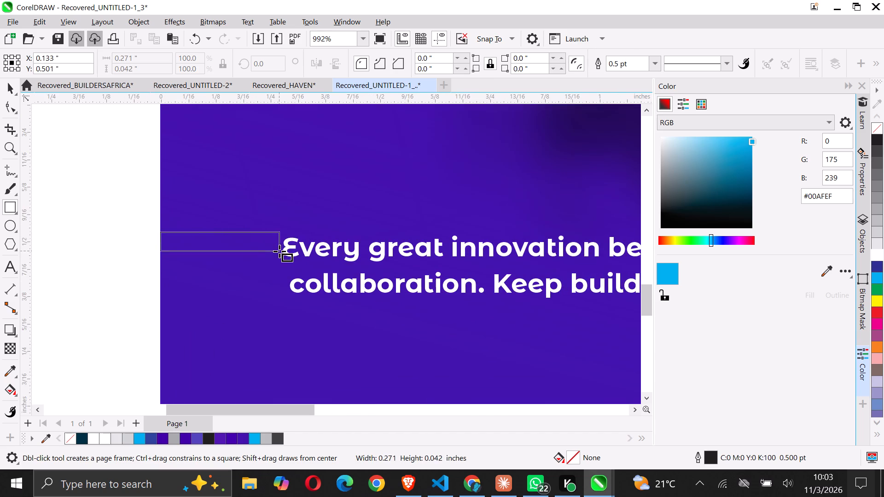
{"action": "left_click_drag", "start_coordinate": [279, 251], "coordinate": [283, 263]}
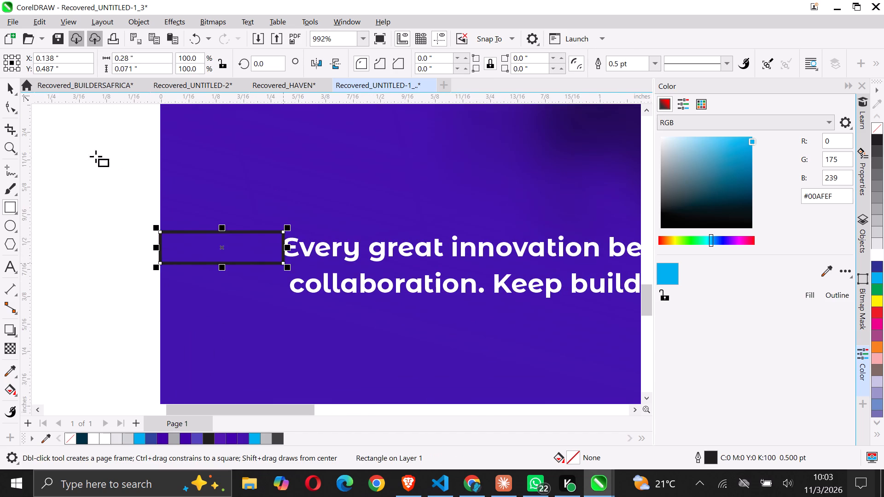
{"action": "left_click", "coordinate": [7, 85]}
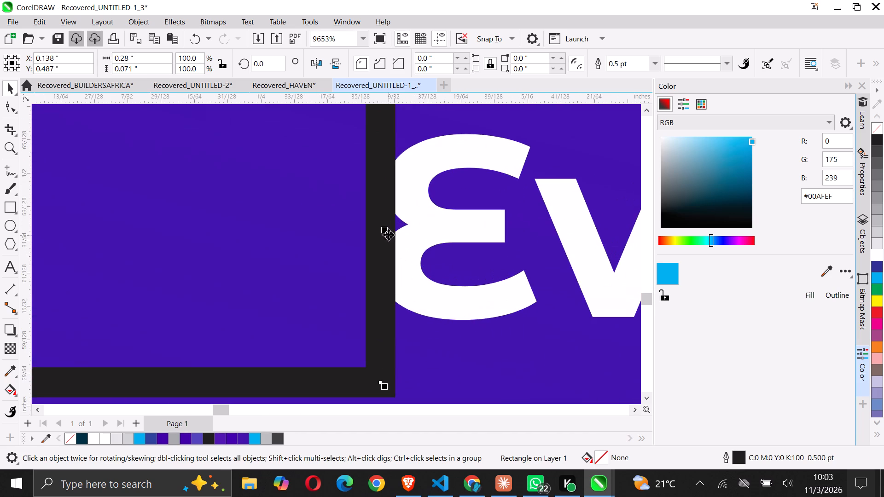
{"action": "left_click_drag", "start_coordinate": [382, 231], "coordinate": [371, 231]}
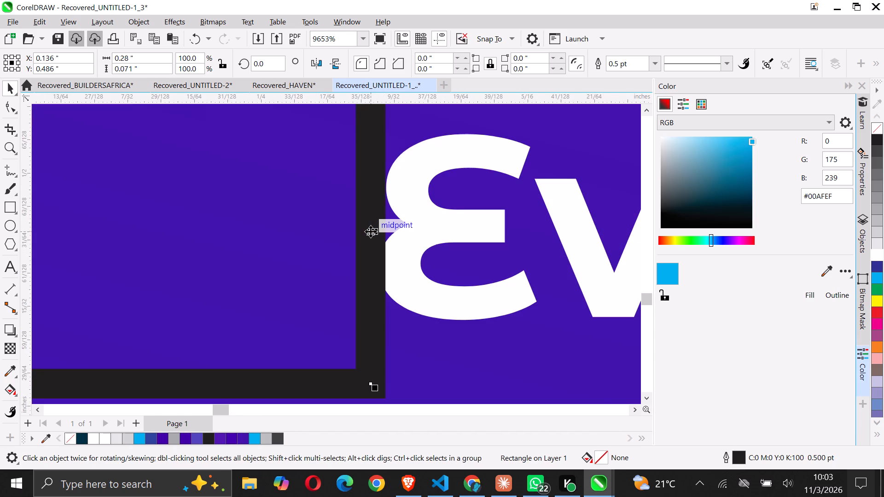
{"action": "left_click_drag", "start_coordinate": [371, 231], "coordinate": [363, 231]}
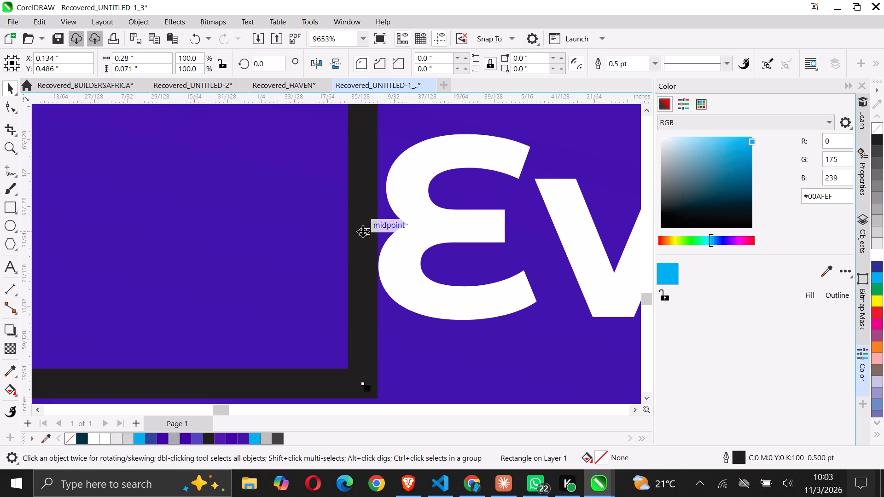
{"action": "left_click", "coordinate": [363, 231]}
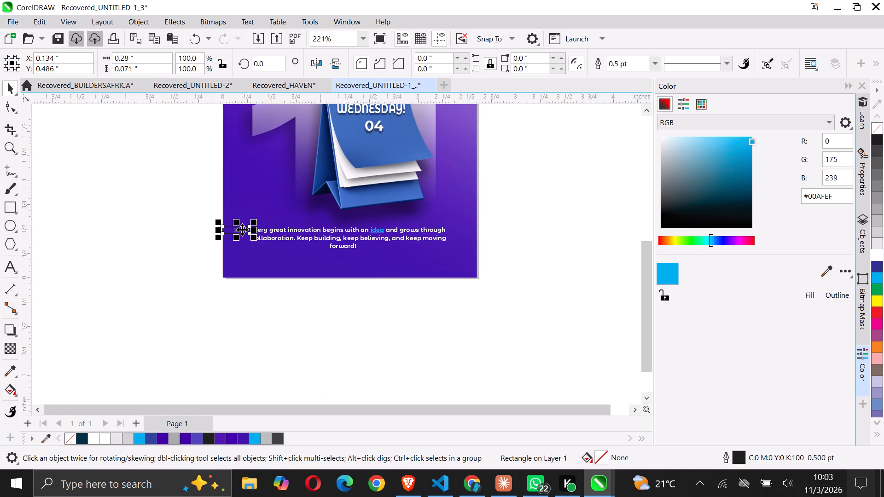
Move the spacing rectangle to the gap between the quote's first line and the page's right edge, centred at about X 2.46 in, Y 0.48 in.
{"action": "left_click_drag", "start_coordinate": [242, 230], "coordinate": [465, 231]}
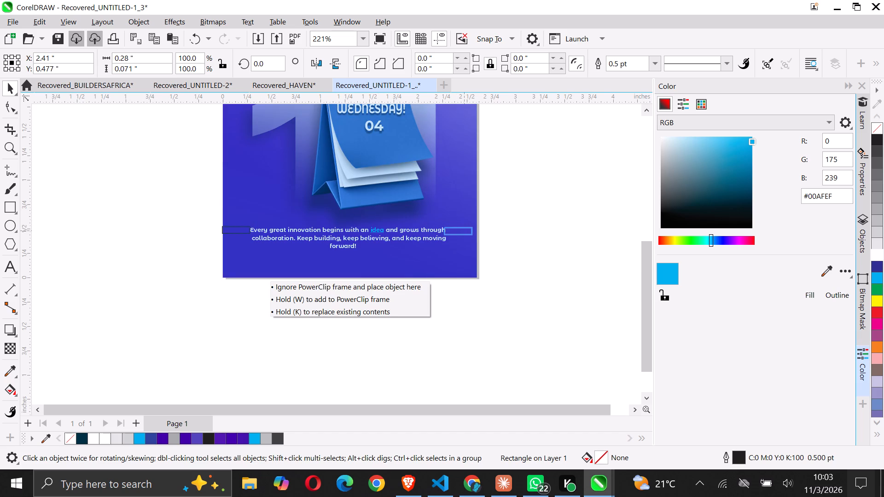
{"action": "left_click_drag", "start_coordinate": [465, 231], "coordinate": [469, 228]}
{"action": "left_click_drag", "start_coordinate": [469, 228], "coordinate": [469, 229]}
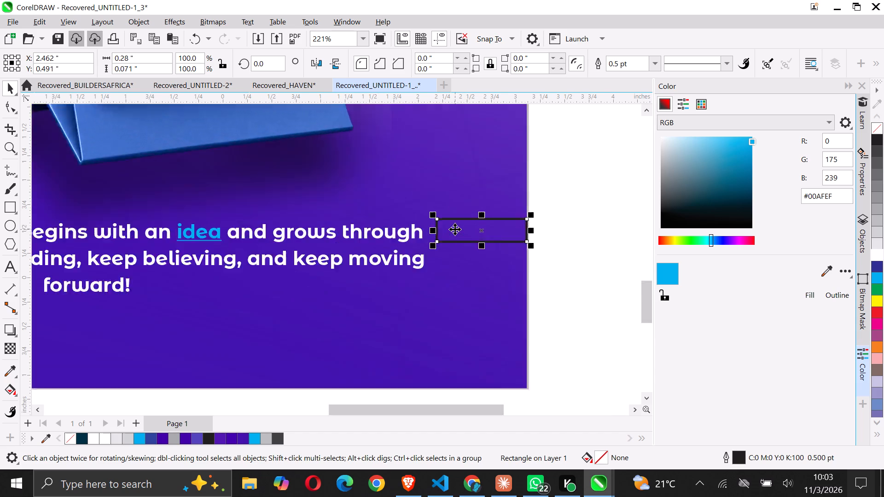
{"action": "left_click", "coordinate": [538, 230]}
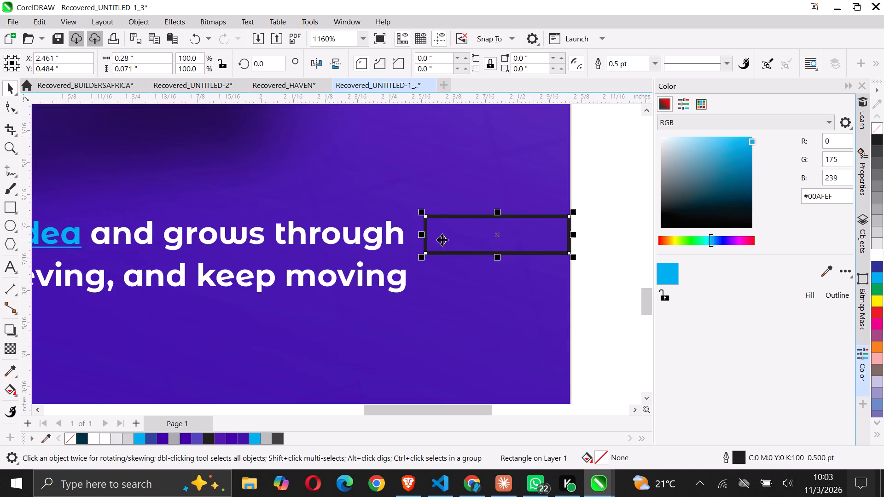
Scale the quote text up slightly about its centre to about 2.04 in wide, narrowing its side margins, and deselect it.
{"action": "left_click", "coordinate": [369, 234]}
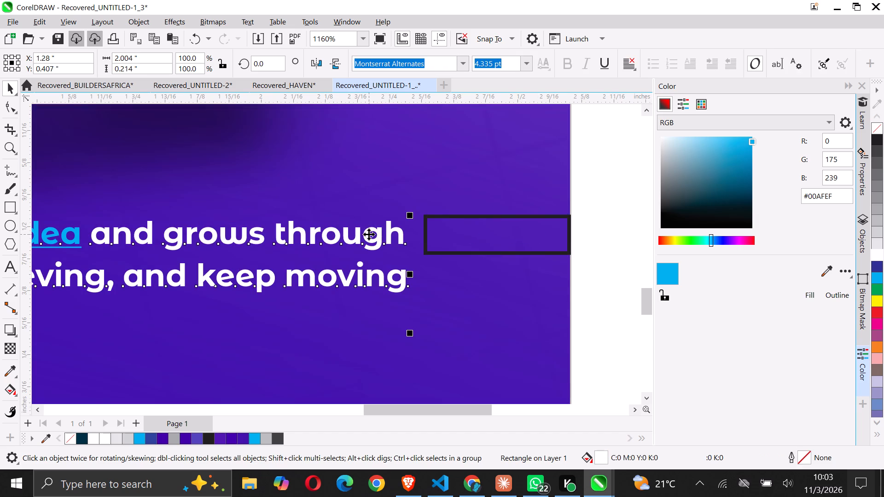
{"action": "left_click_drag", "start_coordinate": [413, 338], "coordinate": [437, 339]}
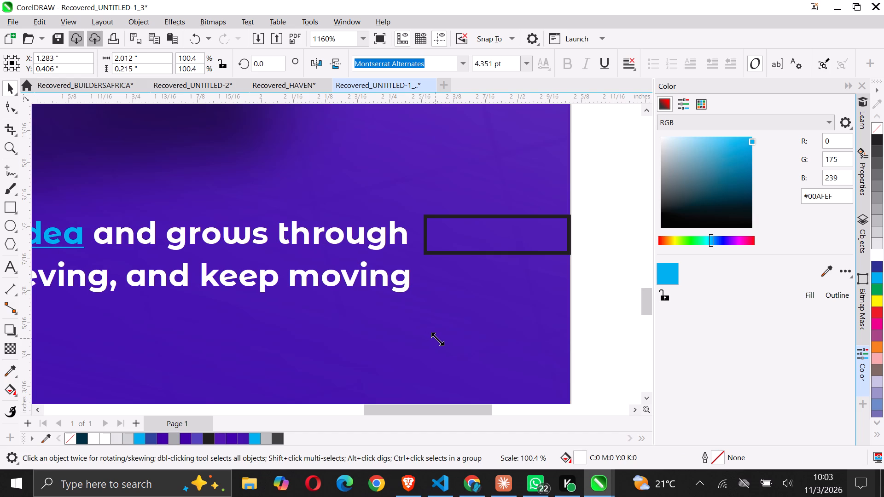
{"action": "left_click_drag", "start_coordinate": [437, 339], "coordinate": [435, 341]}
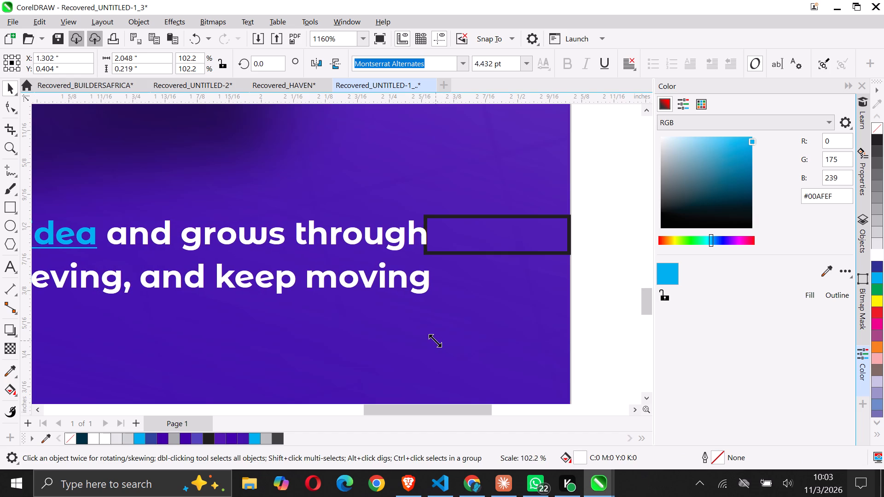
{"action": "left_click_drag", "start_coordinate": [435, 341], "coordinate": [432, 341]}
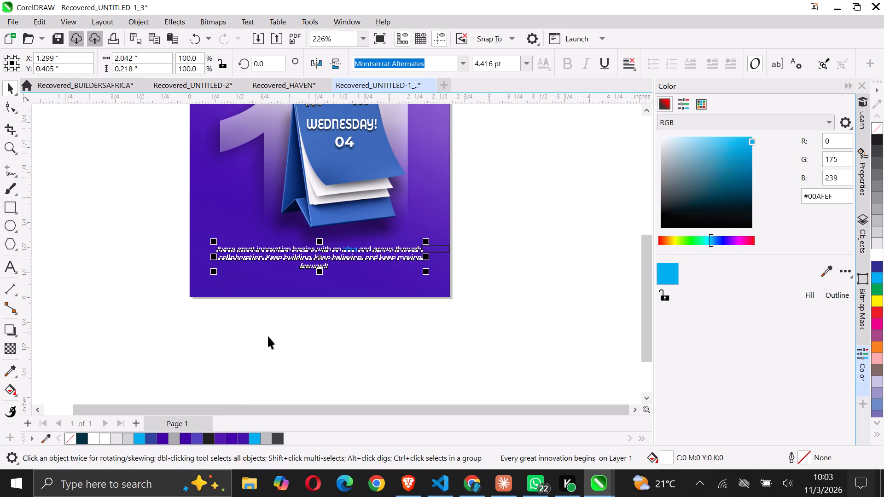
{"action": "left_click", "coordinate": [268, 336]}
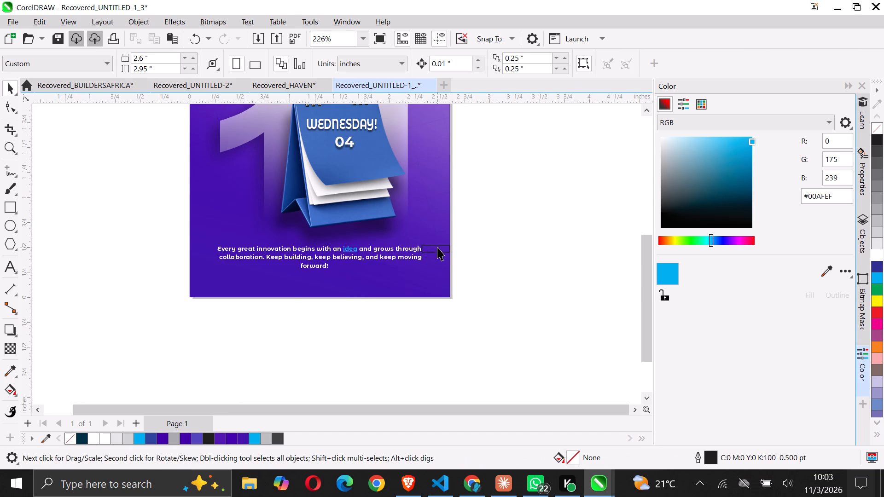
Delete the spacing rectangle between the quote's first line and the page's right edge.
{"action": "left_click", "coordinate": [437, 247]}
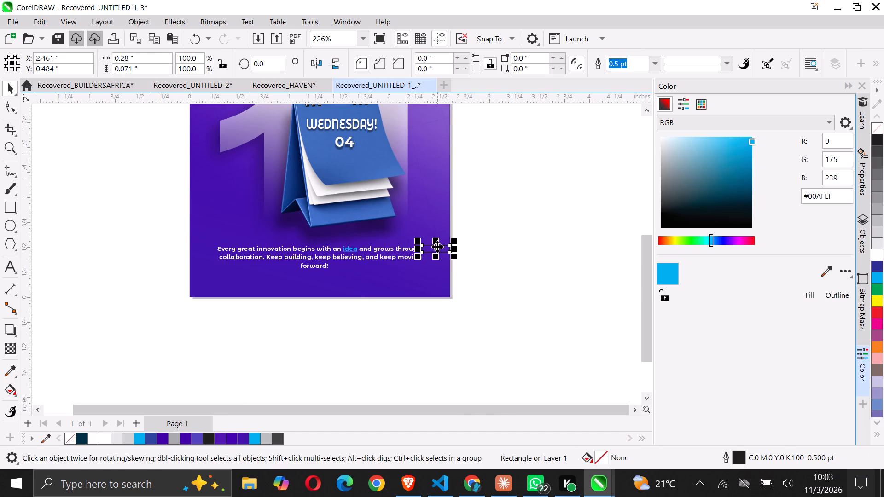
{"action": "right_click", "coordinate": [437, 247]}
{"action": "left_click", "coordinate": [478, 194]}
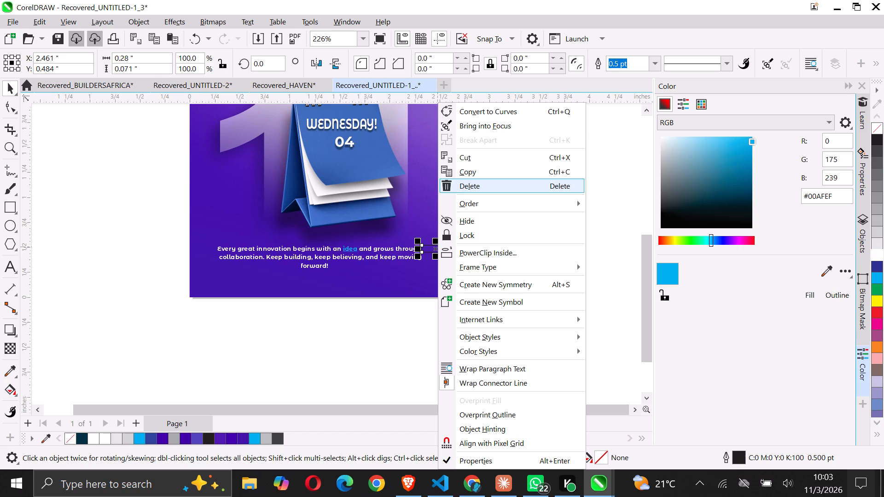
{"action": "left_click", "coordinate": [479, 189]}
{"action": "left_click", "coordinate": [269, 296]}
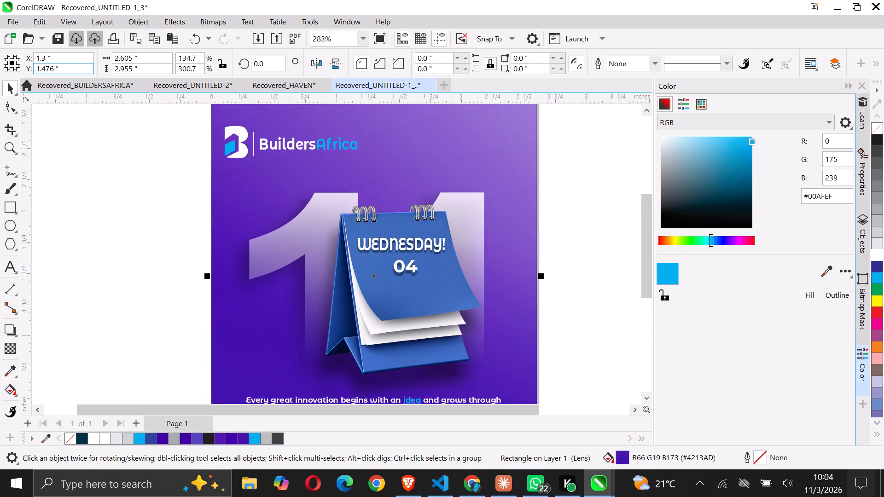
Copy the blue dash between "Build" and "Grow" from the BUILDERSAFRICA logo document and return to the UNTITLED-1_3 flyer.
{"action": "left_click", "coordinate": [72, 86]}
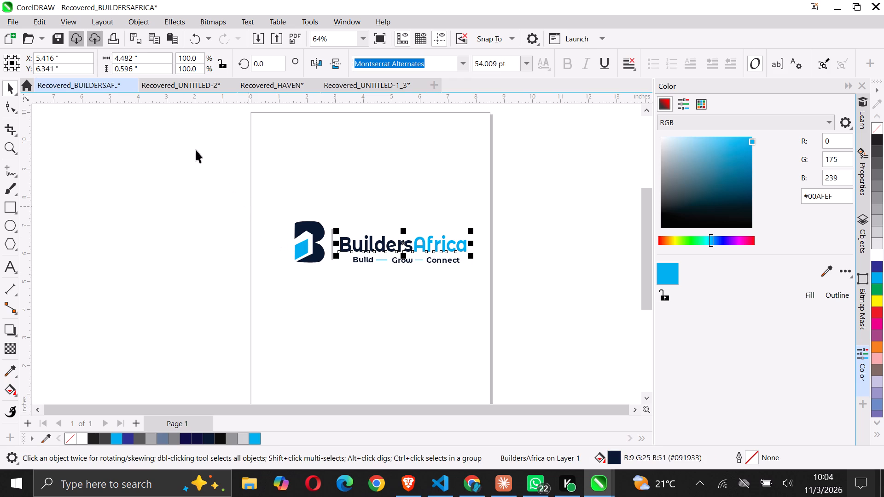
{"action": "left_click", "coordinate": [381, 259]}
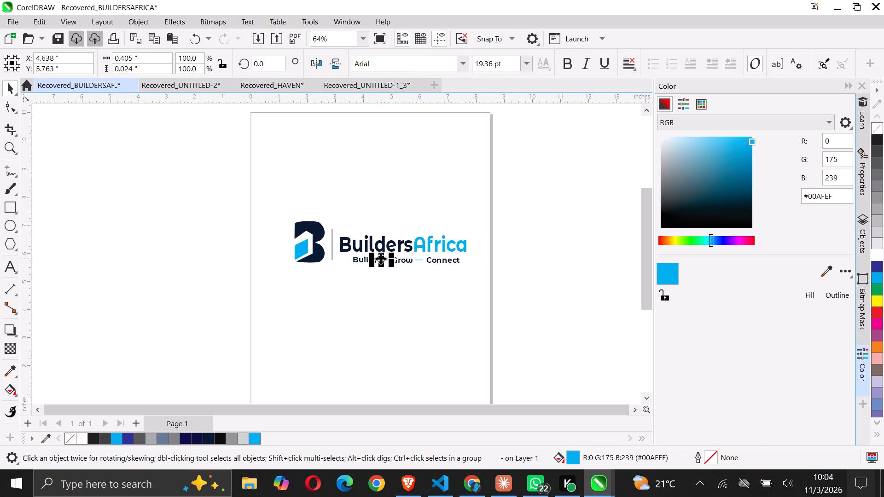
{"action": "key", "text": "ctrl+c"}
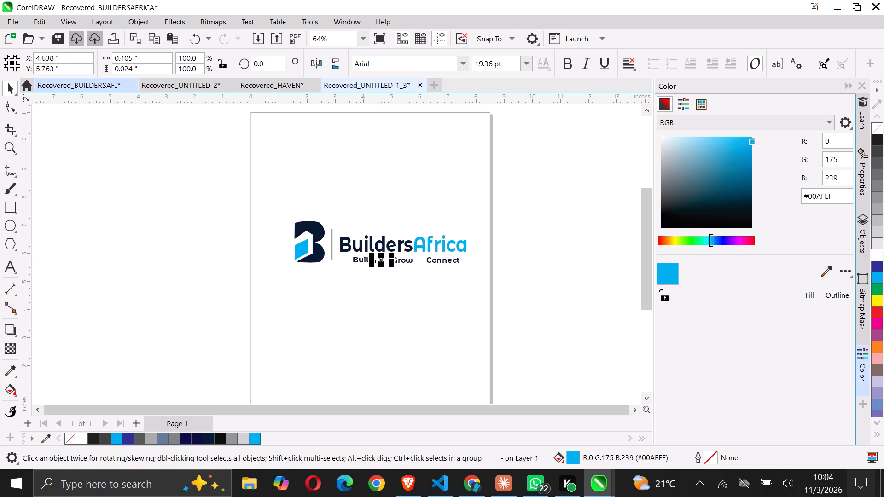
{"action": "left_click", "coordinate": [375, 79]}
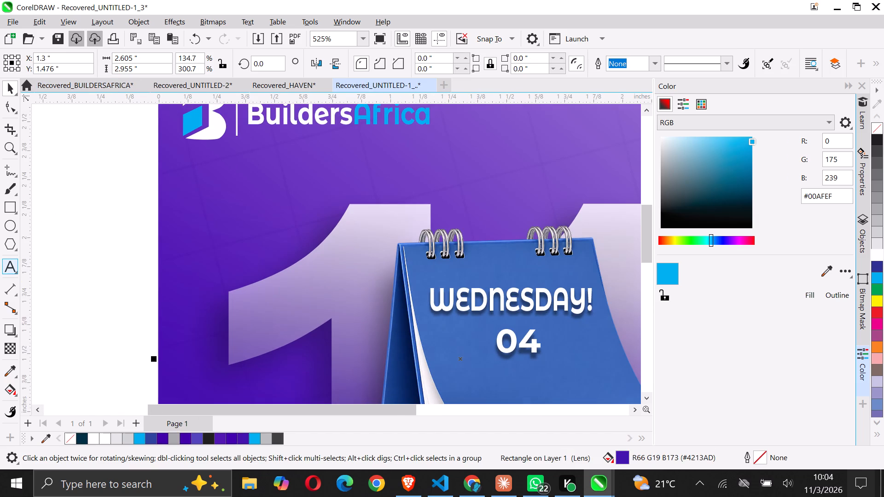
Add the text "Build" in 24 pt Arial below the BuildersAfrica logo, matching the capitalisation of the tagline in the logo document.
{"action": "left_click", "coordinate": [11, 261]}
{"action": "left_click", "coordinate": [197, 198]}
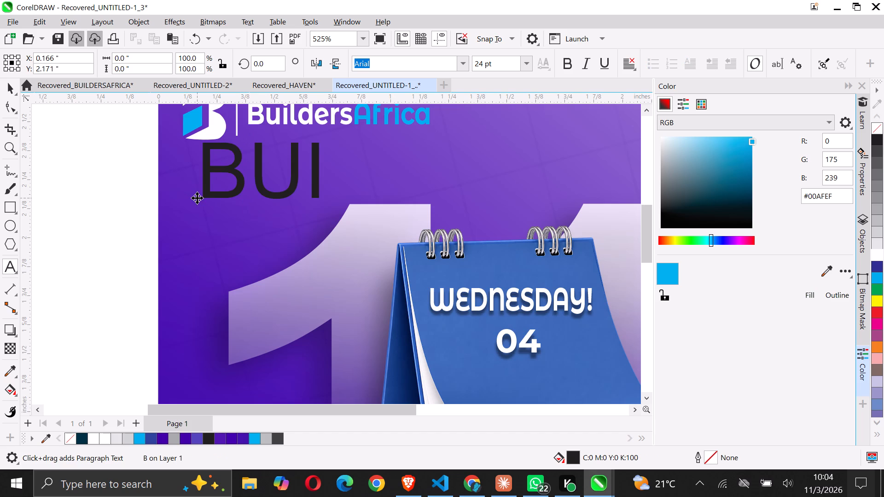
{"action": "left_click", "coordinate": [70, 84]}
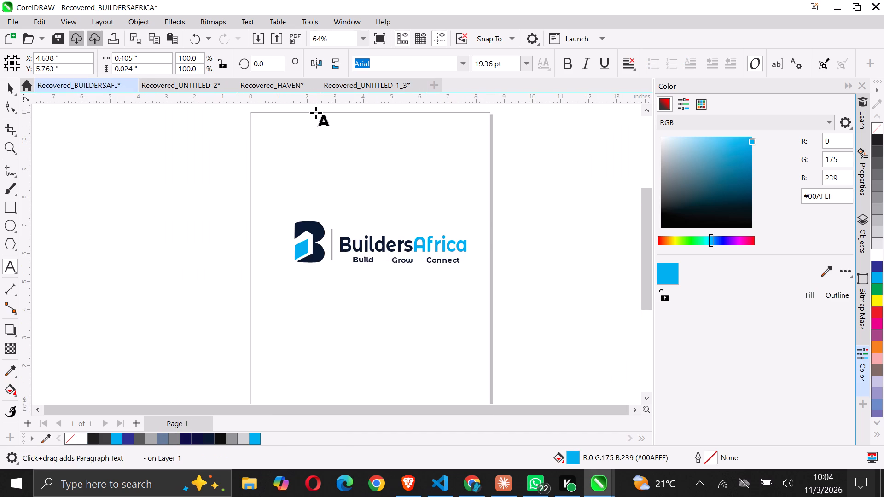
{"action": "left_click", "coordinate": [373, 86]}
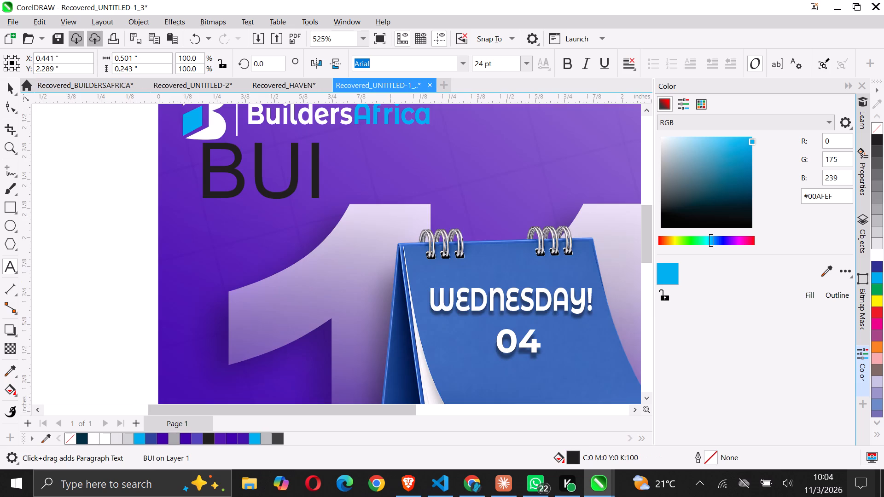
{"action": "key", "text": "BackSpace"}
{"action": "key", "text": "BackSpace"}
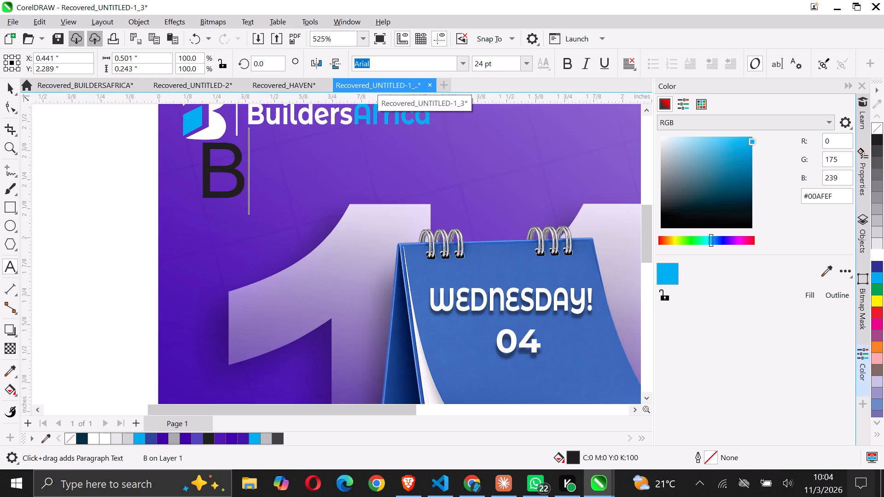
{"action": "type", "text": "uild"}
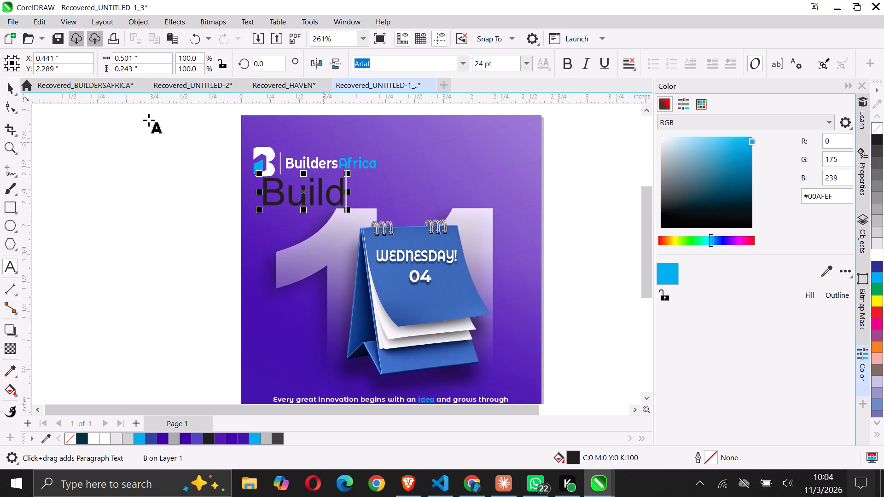
{"action": "left_click", "coordinate": [14, 90]}
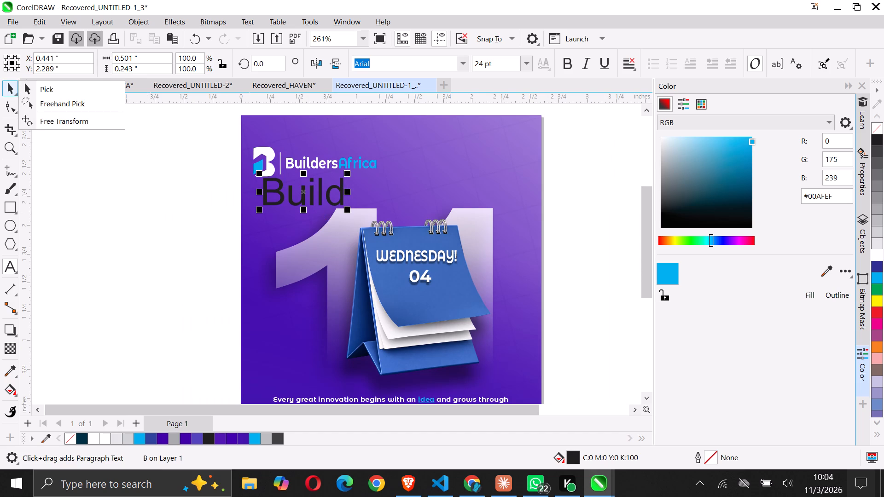
{"action": "left_click", "coordinate": [45, 88]}
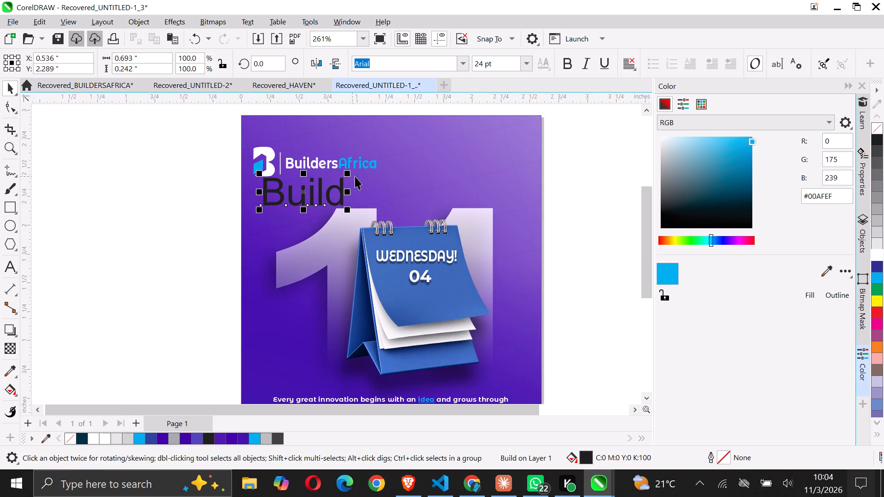
Scale the "Build" text down about its centre to about 0.095 in wide, roughly 3.3 pt, and deselect it.
{"action": "left_click_drag", "start_coordinate": [348, 208], "coordinate": [297, 203], "text": "shift"}
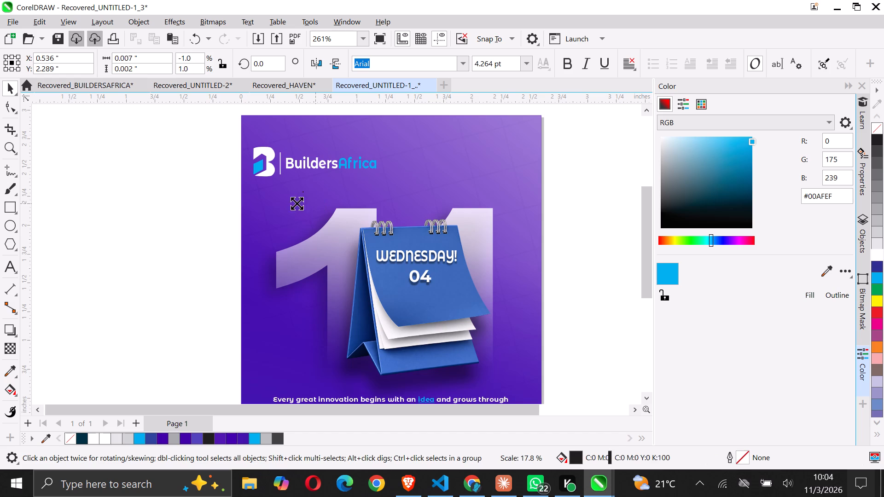
{"action": "left_click_drag", "start_coordinate": [297, 203], "coordinate": [340, 231], "text": "shift"}
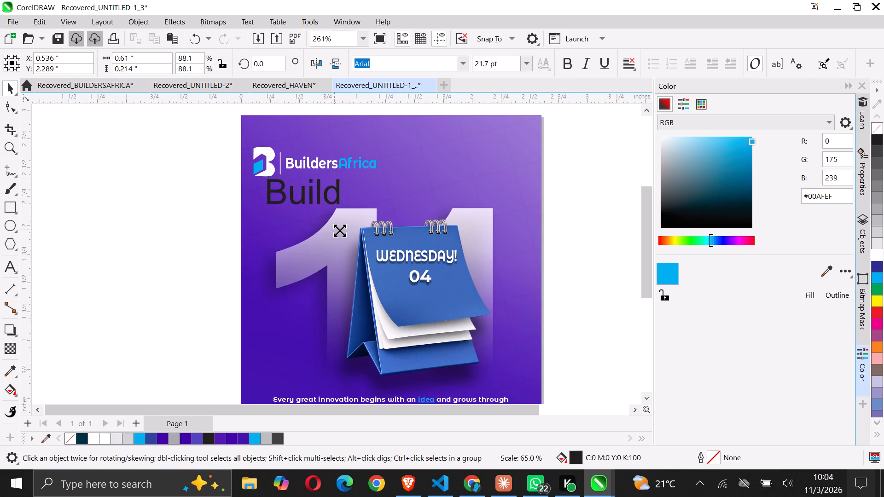
{"action": "left_click_drag", "start_coordinate": [340, 231], "coordinate": [327, 222], "text": "shift"}
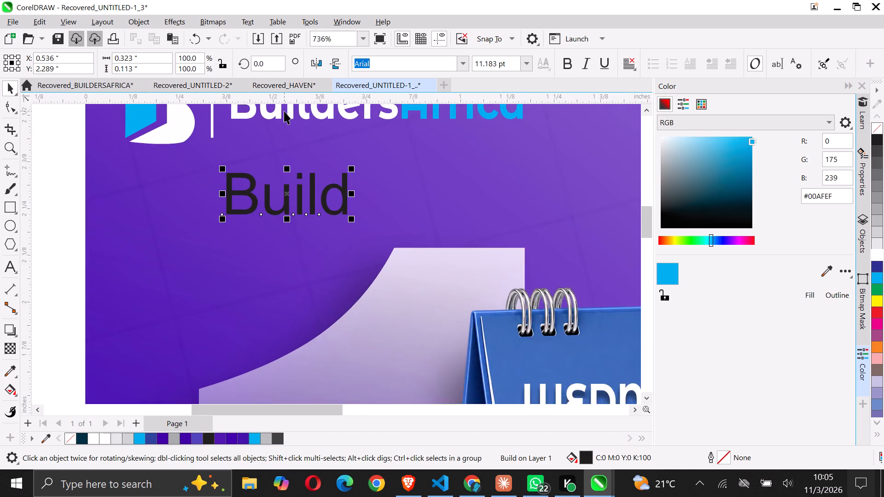
{"action": "left_click_drag", "start_coordinate": [363, 237], "coordinate": [328, 223]}
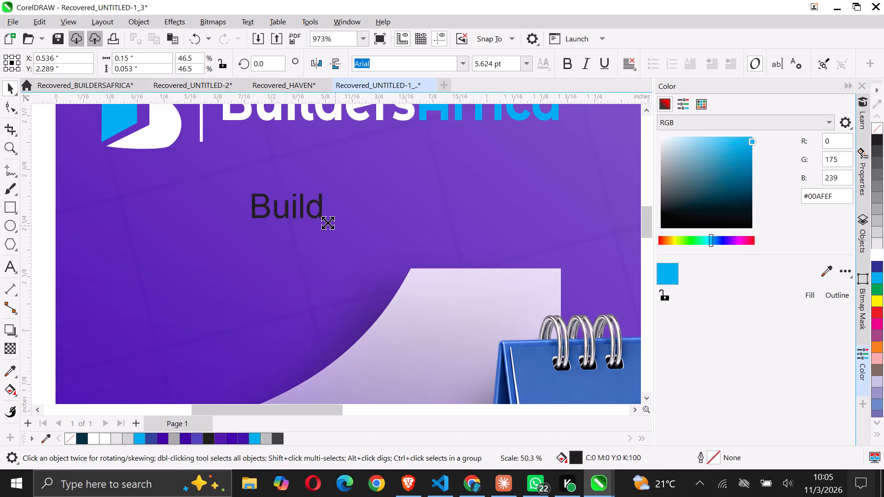
{"action": "left_click_drag", "start_coordinate": [328, 223], "coordinate": [327, 220]}
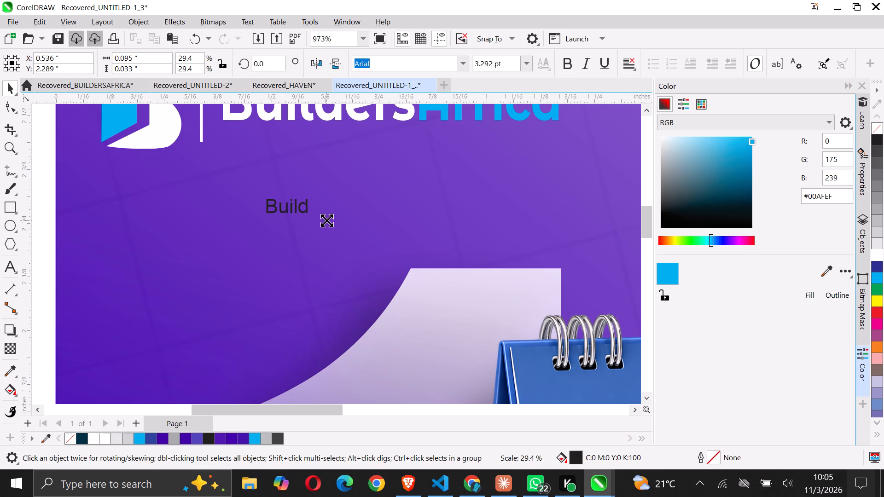
{"action": "left_click_drag", "start_coordinate": [327, 220], "coordinate": [328, 220]}
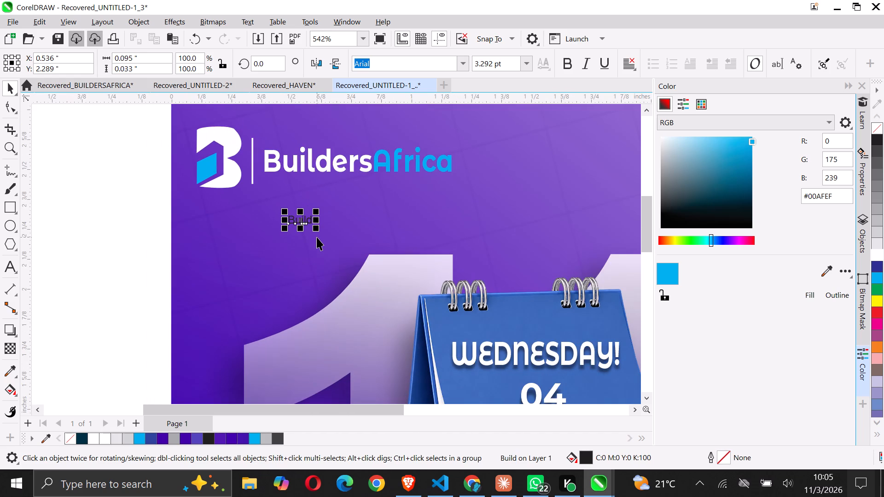
{"action": "left_click", "coordinate": [408, 181]}
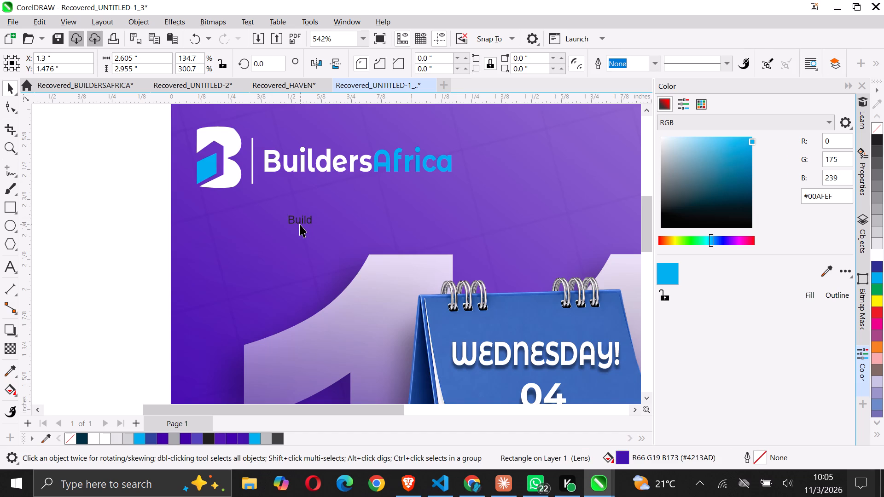
Move "Build" directly under the start of the BuildersAfrica name, centred at about X 0.436 in, Y 2.42 in, and deselect it.
{"action": "left_click_drag", "start_coordinate": [300, 224], "coordinate": [283, 197]}
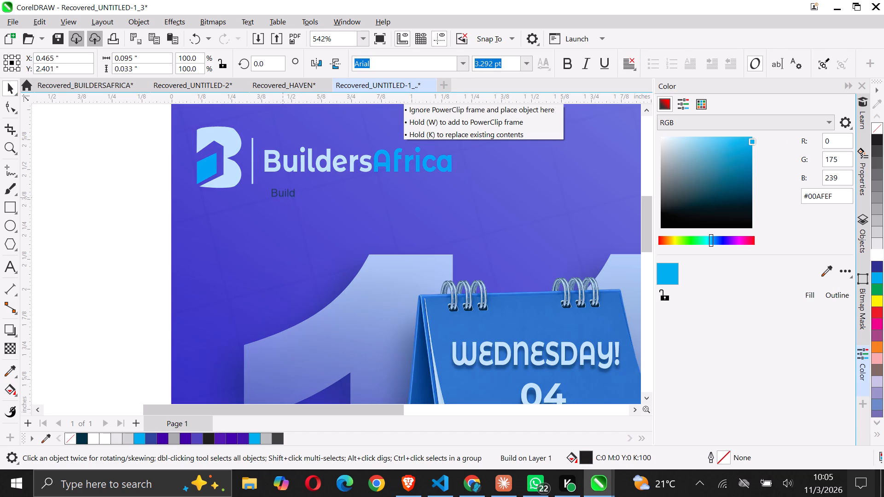
{"action": "left_click_drag", "start_coordinate": [283, 197], "coordinate": [278, 193]}
{"action": "left_click_drag", "start_coordinate": [278, 193], "coordinate": [276, 192]}
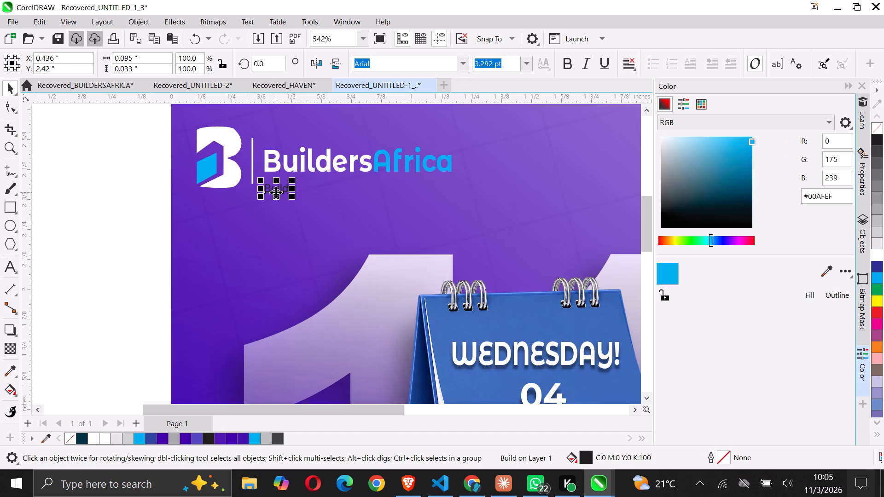
{"action": "left_click", "coordinate": [337, 202]}
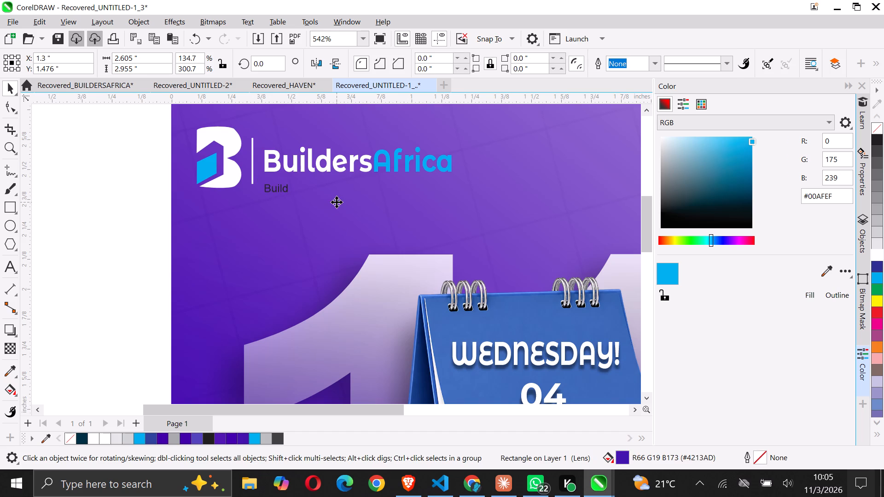
Add the text "Grow" in 24 pt Arial below the logo, starting just outside the page's left edge.
{"action": "left_click", "coordinate": [11, 265]}
{"action": "left_click", "coordinate": [98, 273]}
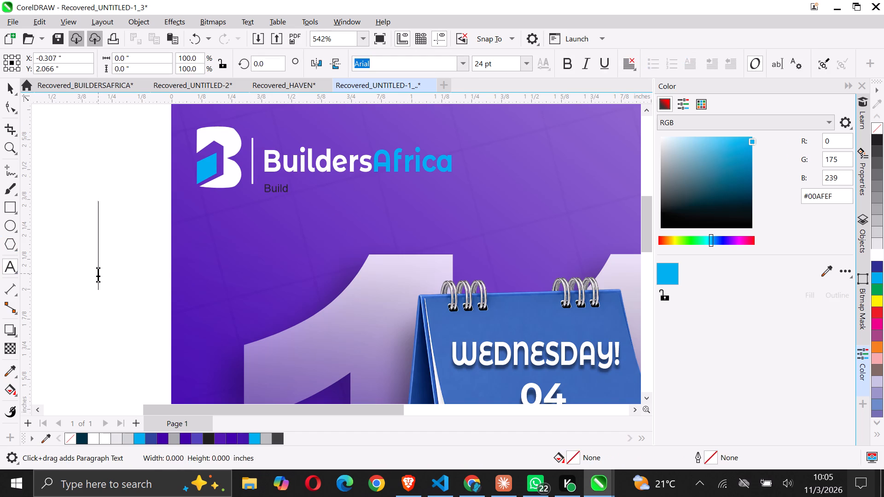
{"action": "type", "text": "ow"}
{"action": "left_click", "coordinate": [8, 86]}
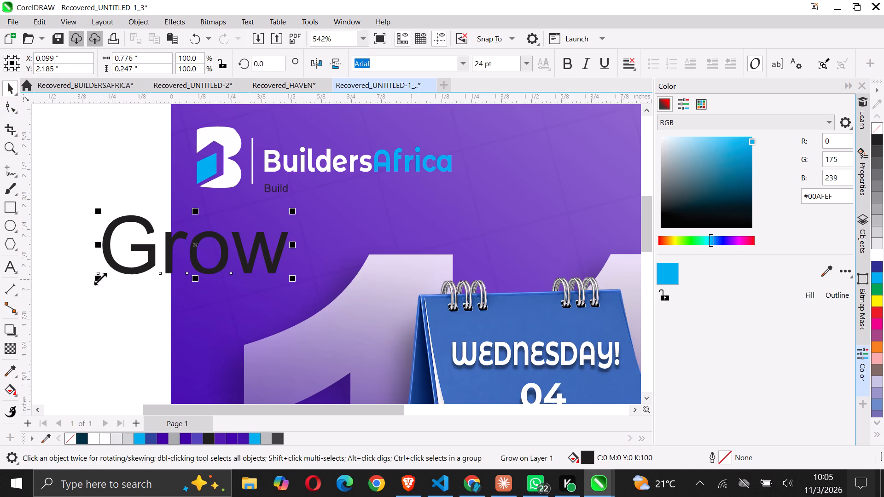
Set the "Grow" text's font size to 3.292 pt to match "Build", and deselect it.
{"action": "left_click", "coordinate": [276, 185]}
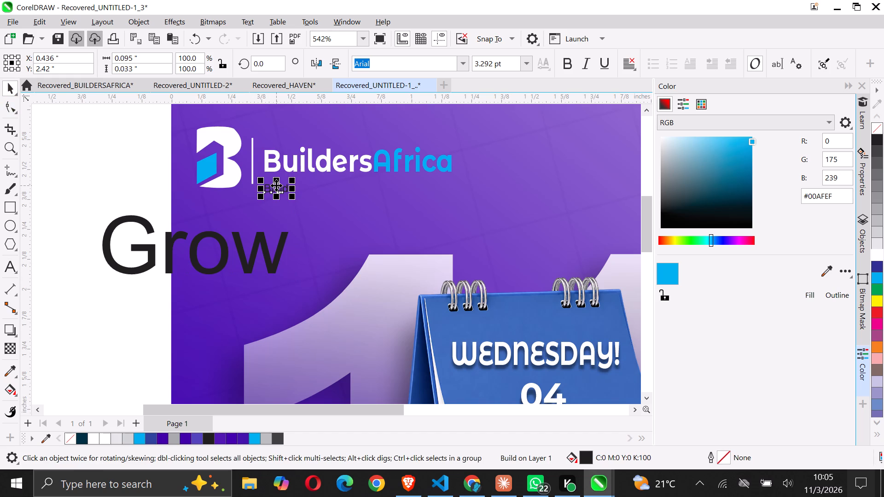
{"action": "left_click", "coordinate": [220, 255]}
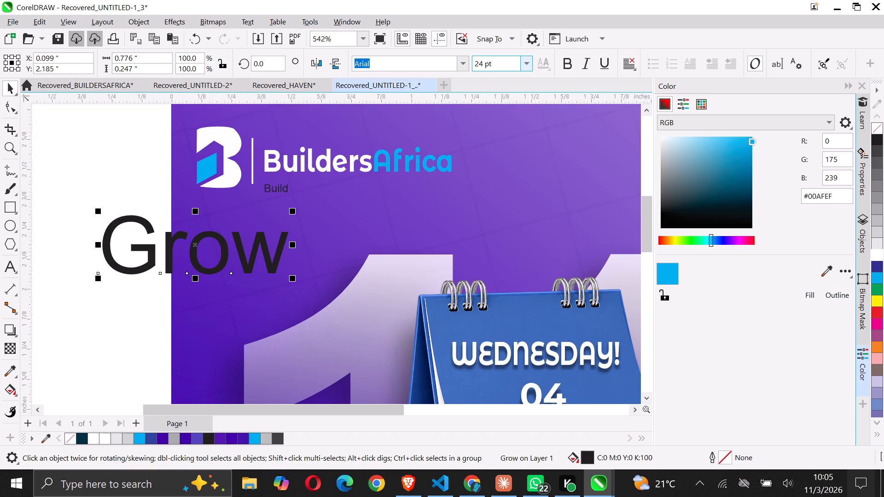
{"action": "left_click", "coordinate": [483, 63]}
{"action": "key", "text": "BackSpace"}
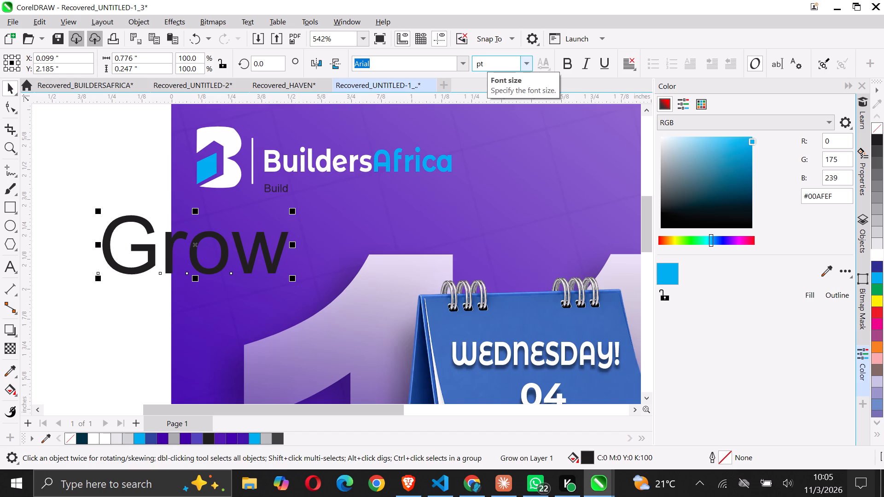
{"action": "type", "text": "3."}
{"action": "key", "text": "2"}
{"action": "type", "text": "92"}
{"action": "left_click", "coordinate": [417, 237]}
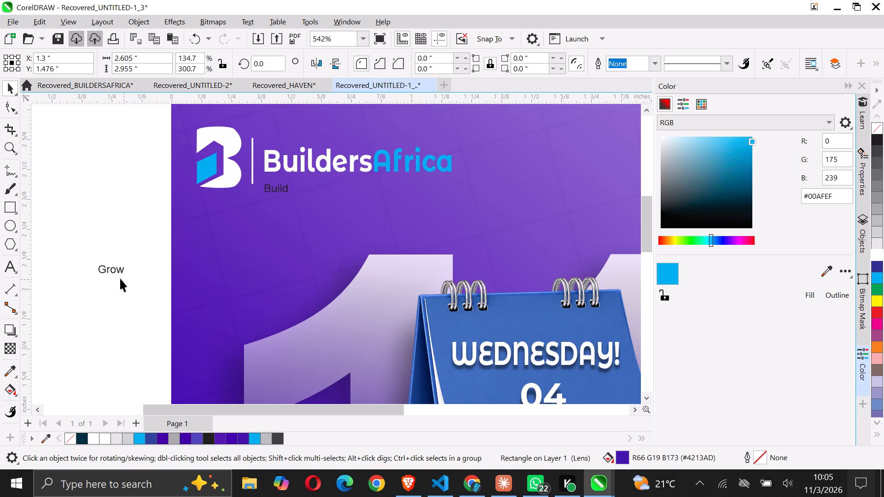
Move "Grow" beside "Build" under the BuildersAfrica name, centred at about X 0.663 in, Y 2.411 in.
{"action": "left_click_drag", "start_coordinate": [116, 269], "coordinate": [300, 209]}
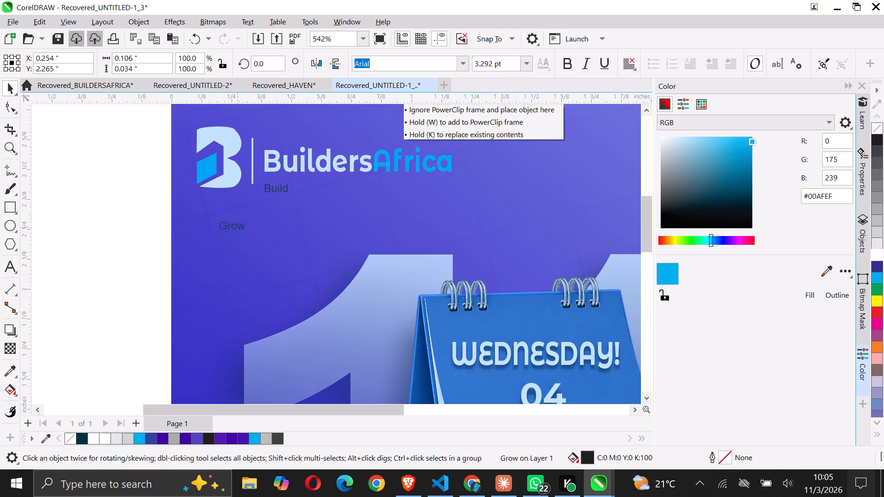
{"action": "left_click_drag", "start_coordinate": [300, 209], "coordinate": [336, 191]}
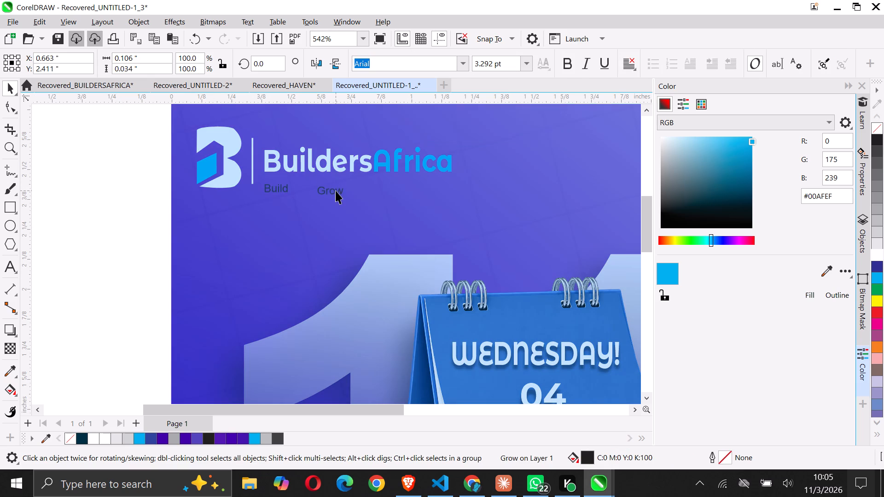
Add the text "Connect" in 24 pt Arial below the logo, starting just outside the page's left edge.
{"action": "left_click", "coordinate": [8, 271]}
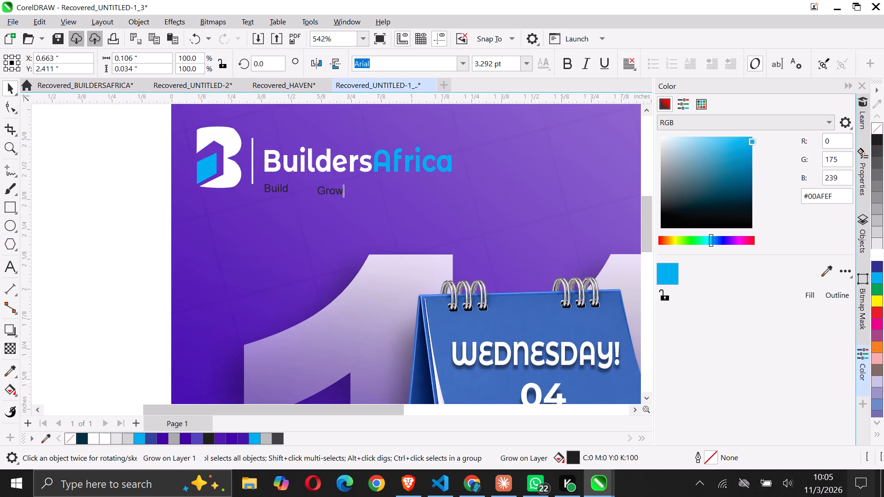
{"action": "left_click", "coordinate": [91, 263]}
{"action": "type", "text": "co"}
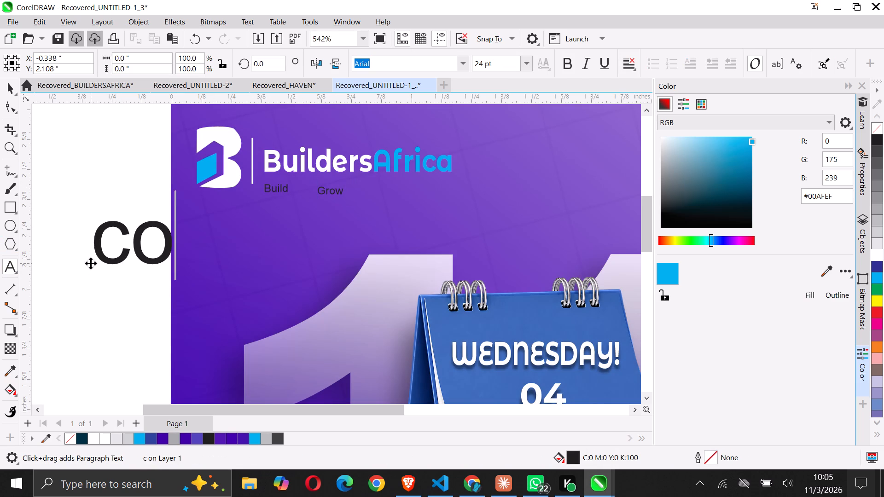
{"action": "key", "text": "BackSpace"}
{"action": "key", "text": "BackSpace"}
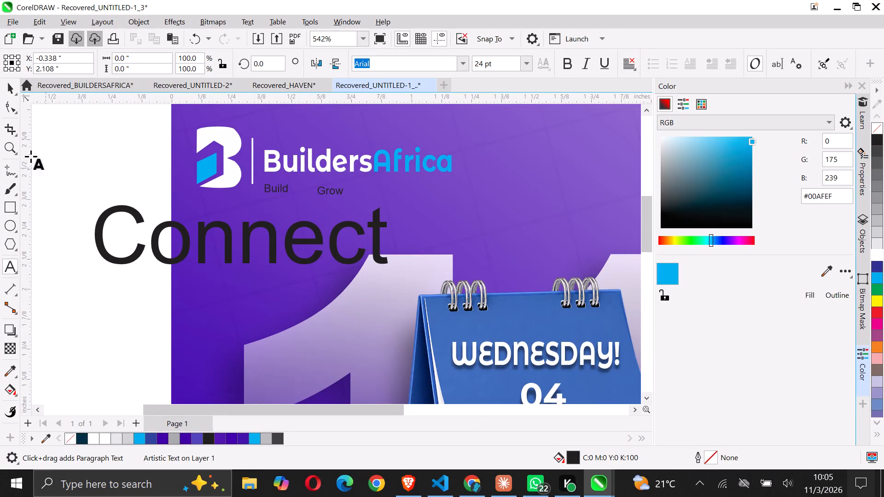
{"action": "left_click", "coordinate": [8, 83]}
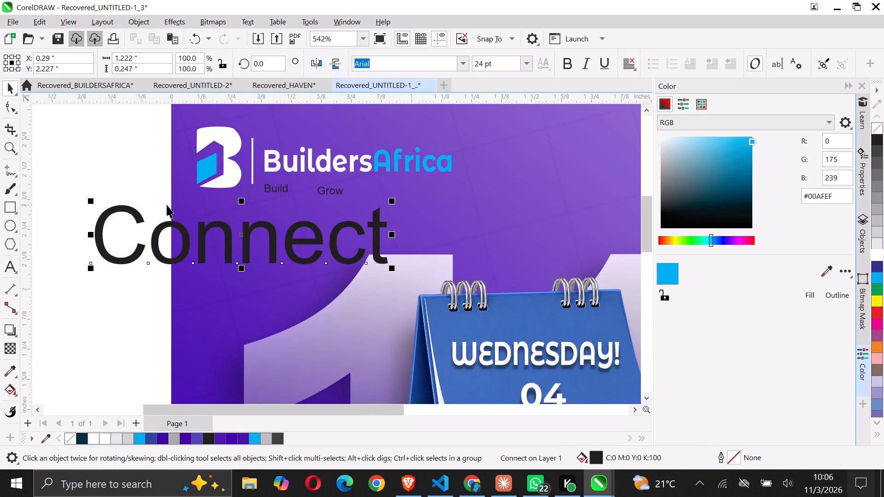
Set the "Connect" text's font size to 3.292 pt and deselect it.
{"action": "left_click", "coordinate": [484, 61]}
{"action": "key", "text": "BackSpace"}
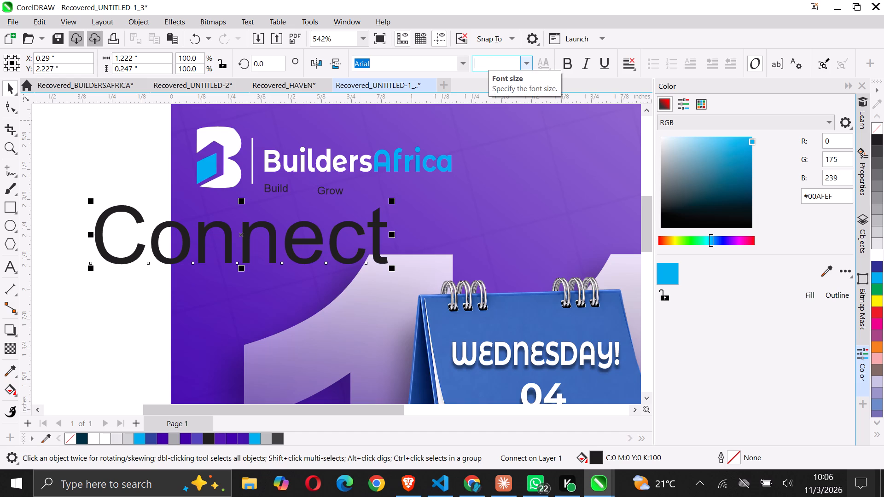
{"action": "type", "text": "3."}
{"action": "key", "text": "2"}
{"action": "type", "text": "92"}
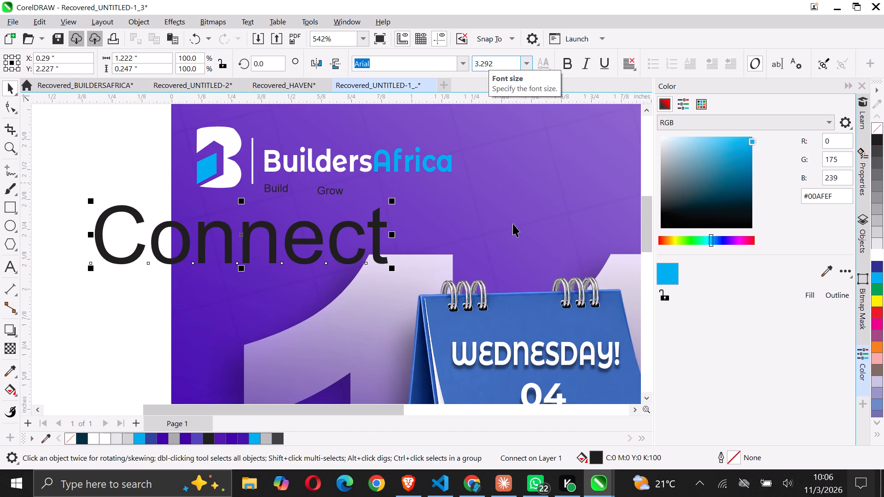
{"action": "left_click", "coordinate": [513, 224]}
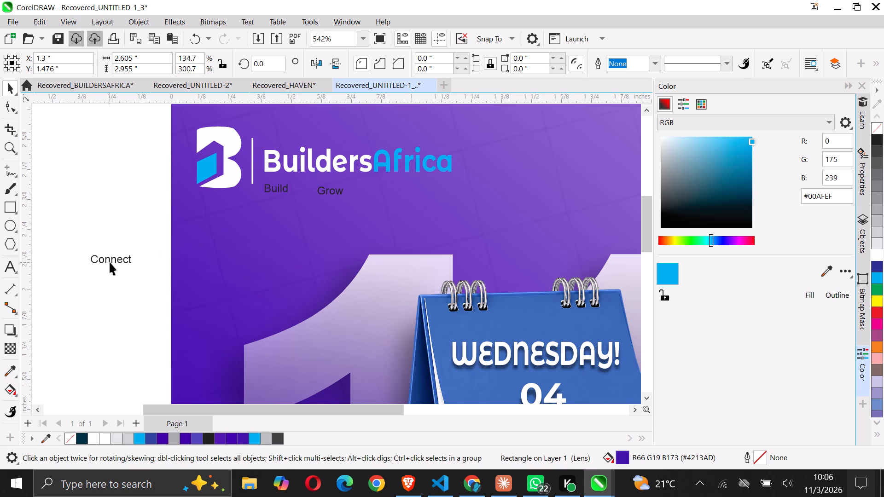
Move "Connect" after "Grow" under the BuildersAfrica name, centred at about X 0.974 in, Y 2.414 in.
{"action": "left_click_drag", "start_coordinate": [110, 262], "coordinate": [399, 191]}
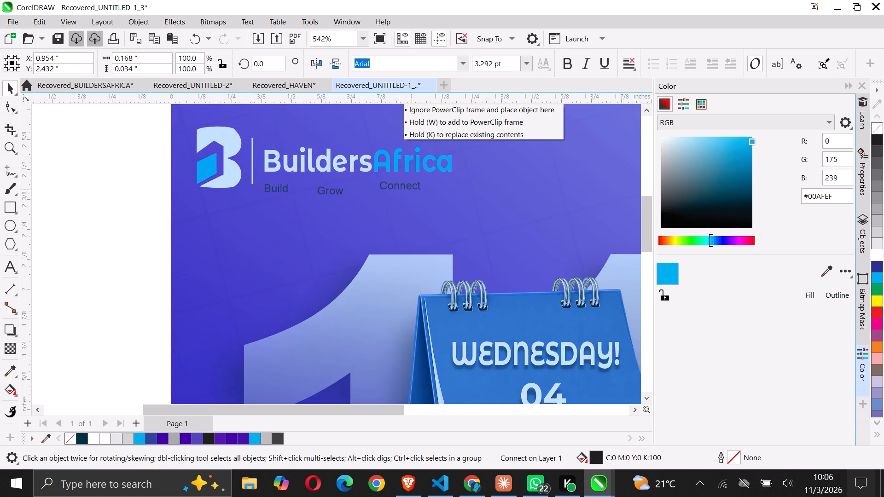
{"action": "left_click_drag", "start_coordinate": [399, 191], "coordinate": [403, 194]}
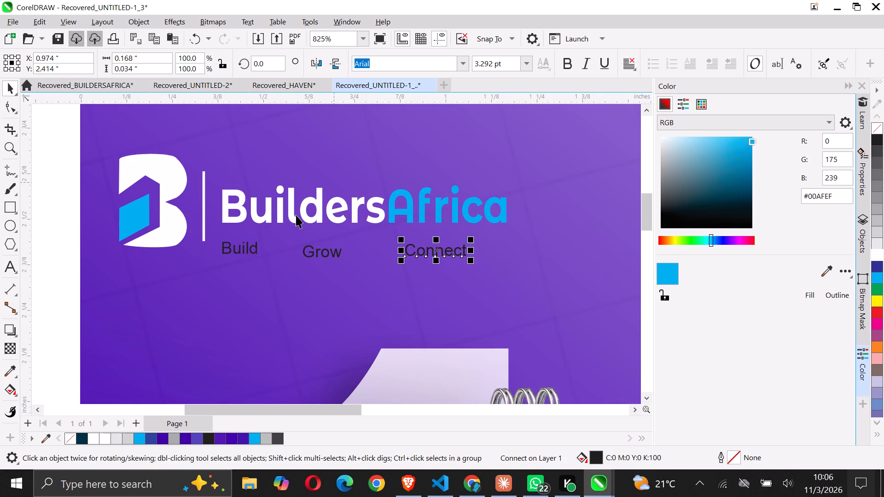
Check the tagline in the logo document, and change "Build", "Grow" and "Connect" in the flyer to Montserrat Alternates Bold.
{"action": "left_click", "coordinate": [108, 87]}
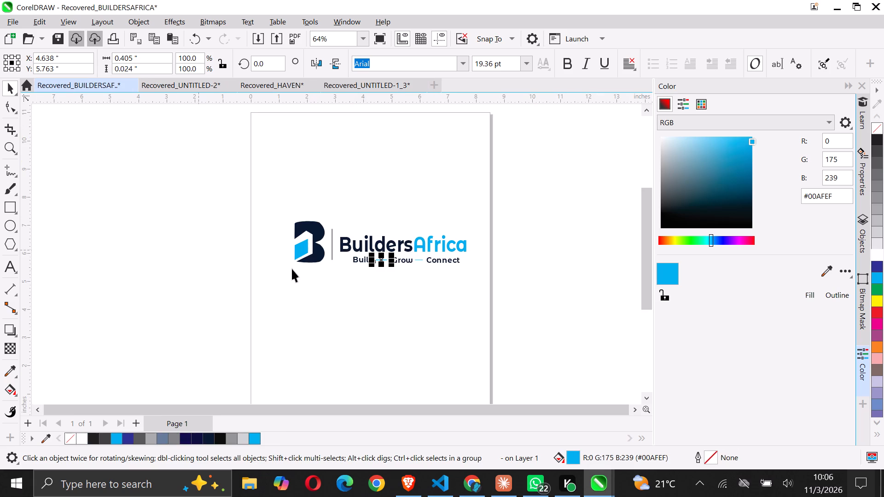
{"action": "left_click", "coordinate": [303, 281]}
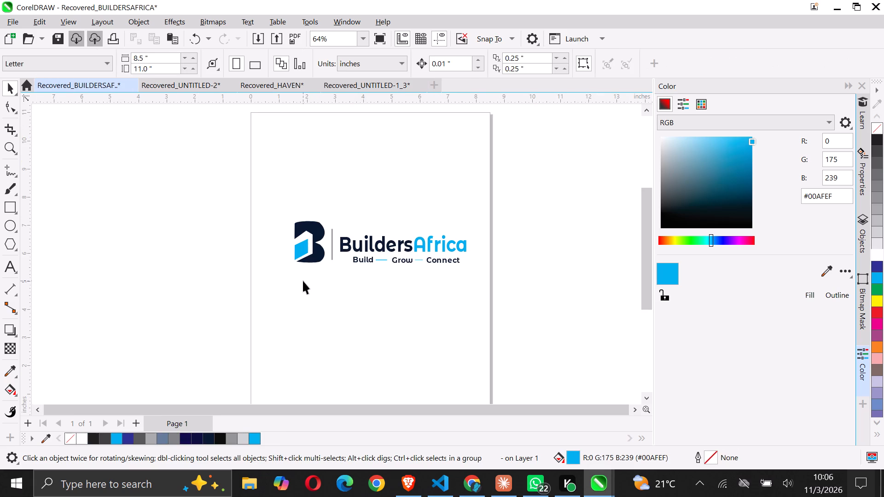
{"action": "left_click", "coordinate": [367, 89]}
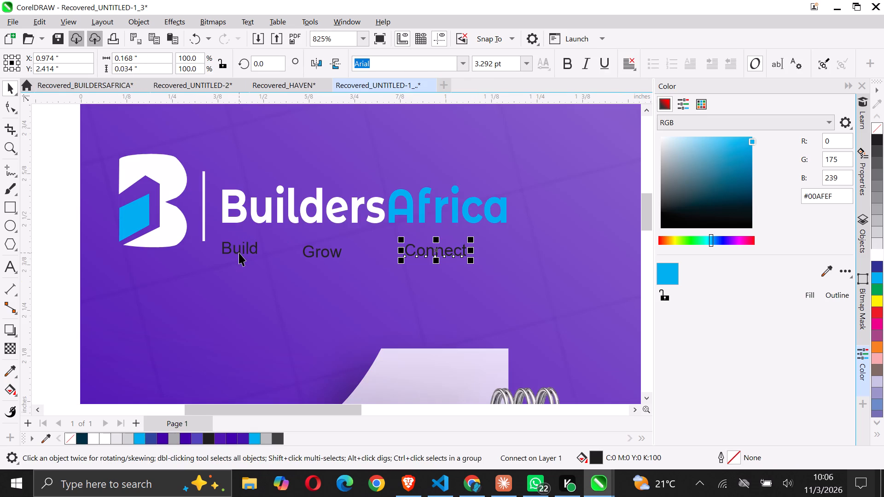
{"action": "left_click", "coordinate": [239, 253]}
{"action": "left_click", "coordinate": [320, 254], "text": "shift"}
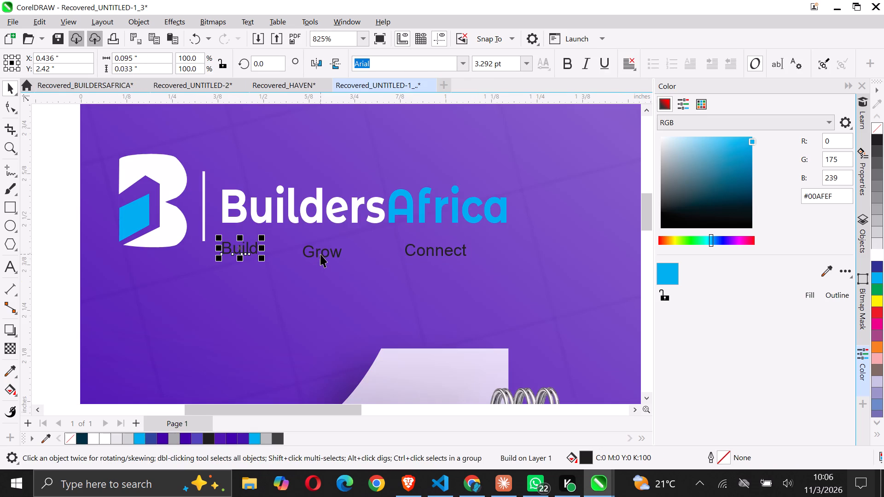
{"action": "left_click", "coordinate": [432, 253], "text": "shift"}
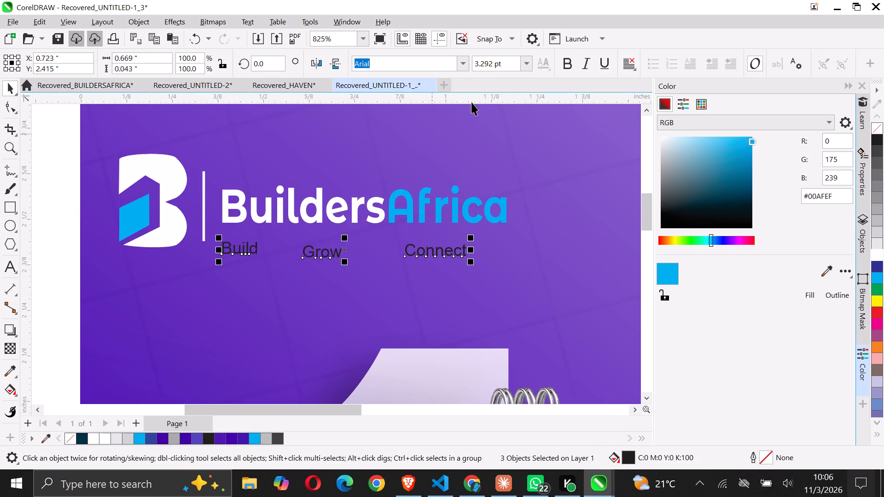
{"action": "left_click", "coordinate": [465, 62]}
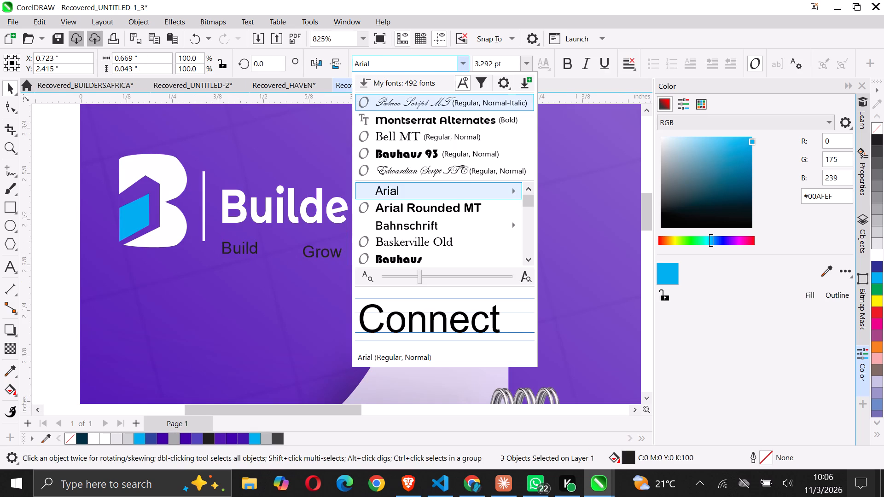
{"action": "left_click", "coordinate": [424, 121]}
{"action": "left_click", "coordinate": [300, 295]}
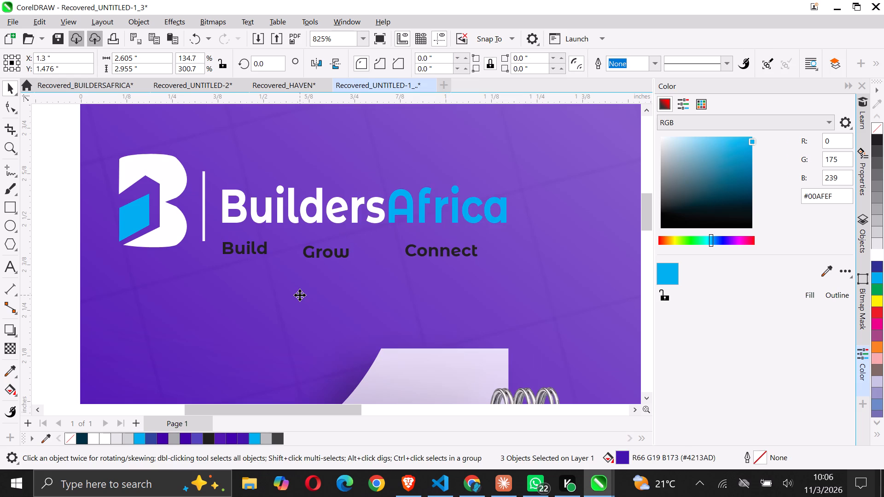
Move "Build" up closer beneath the start of the BuildersAfrica name, centred at about X 0.444 in, Y 2.439 in.
{"action": "left_click_drag", "start_coordinate": [249, 247], "coordinate": [212, 244]}
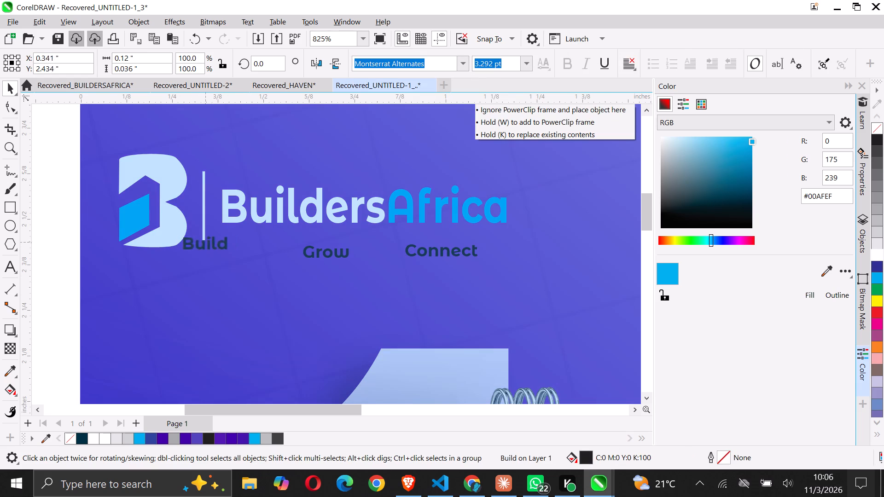
{"action": "left_click_drag", "start_coordinate": [212, 244], "coordinate": [241, 240]}
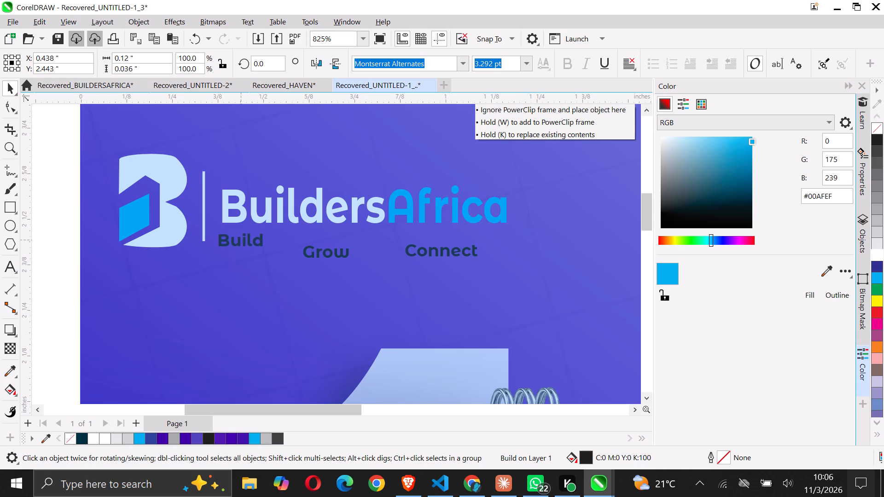
{"action": "left_click_drag", "start_coordinate": [241, 240], "coordinate": [241, 238]}
{"action": "left_click_drag", "start_coordinate": [241, 238], "coordinate": [243, 241]}
Move "Grow" up level with "Build", centred at about X 0.697 in, Y 2.439 in.
{"action": "left_click_drag", "start_coordinate": [330, 250], "coordinate": [333, 241]}
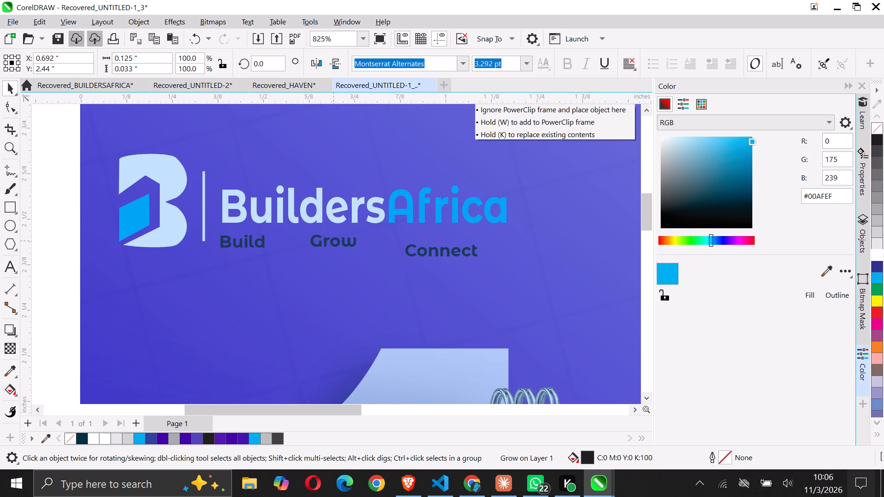
{"action": "left_click_drag", "start_coordinate": [333, 241], "coordinate": [335, 241]}
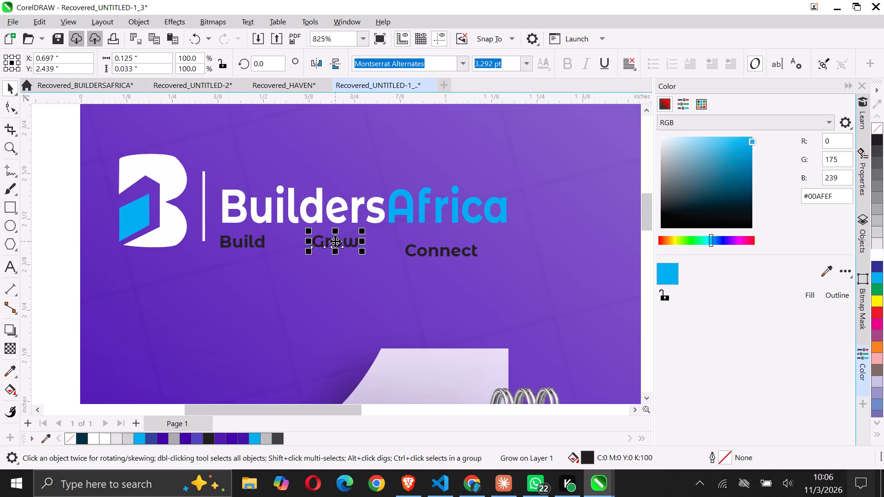
Enlarge the "Build" text to about 0.135 in wide, roughly 3.7 pt, and deselect it.
{"action": "left_click", "coordinate": [248, 243]}
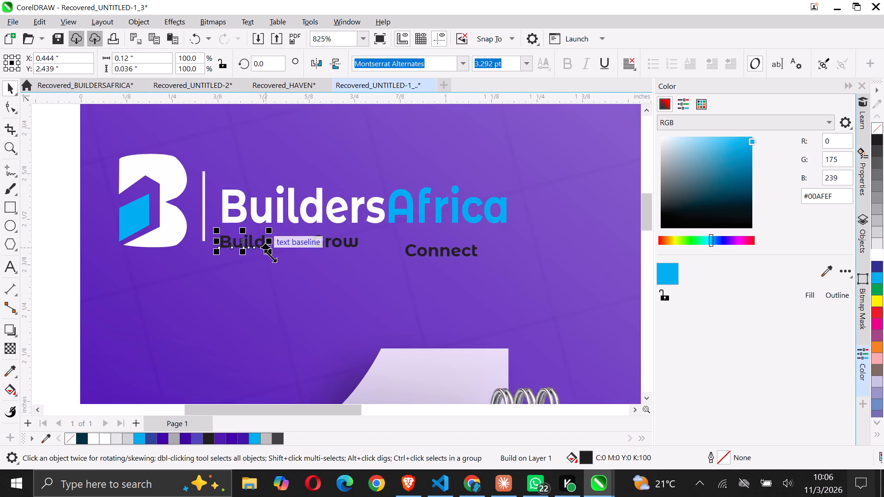
{"action": "left_click_drag", "start_coordinate": [271, 256], "coordinate": [291, 256]}
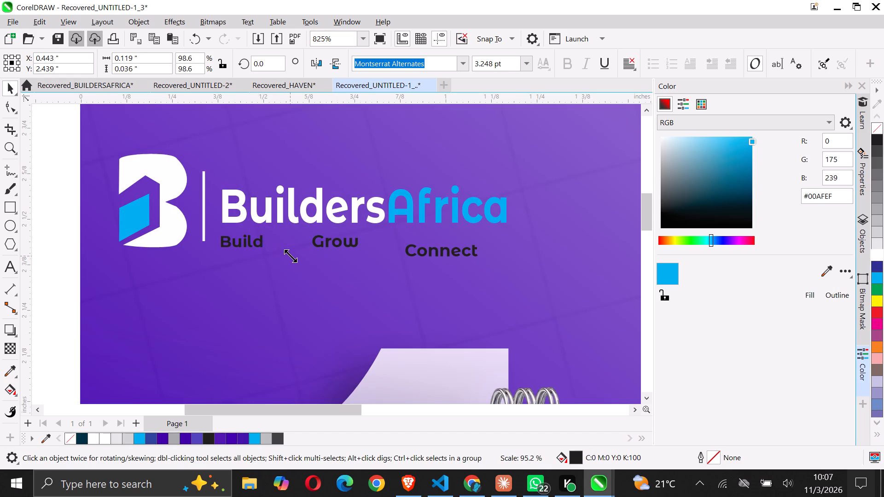
{"action": "left_click_drag", "start_coordinate": [291, 256], "coordinate": [295, 258]}
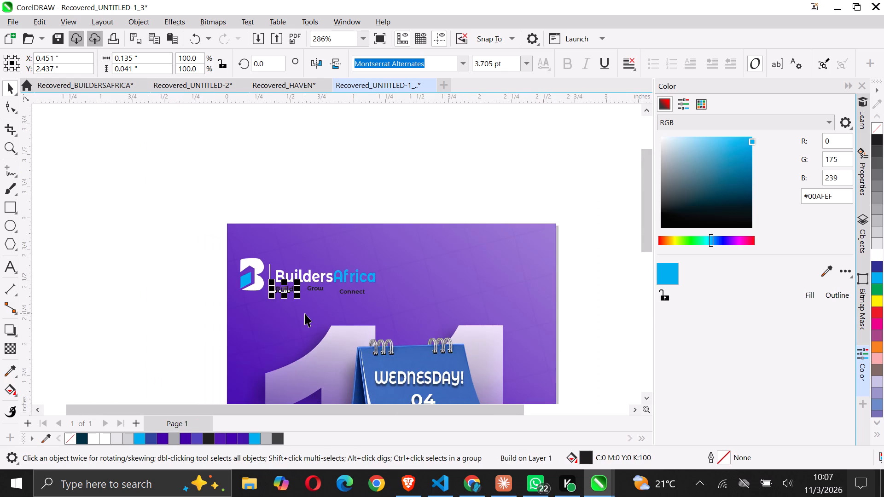
{"action": "left_click", "coordinate": [153, 266]}
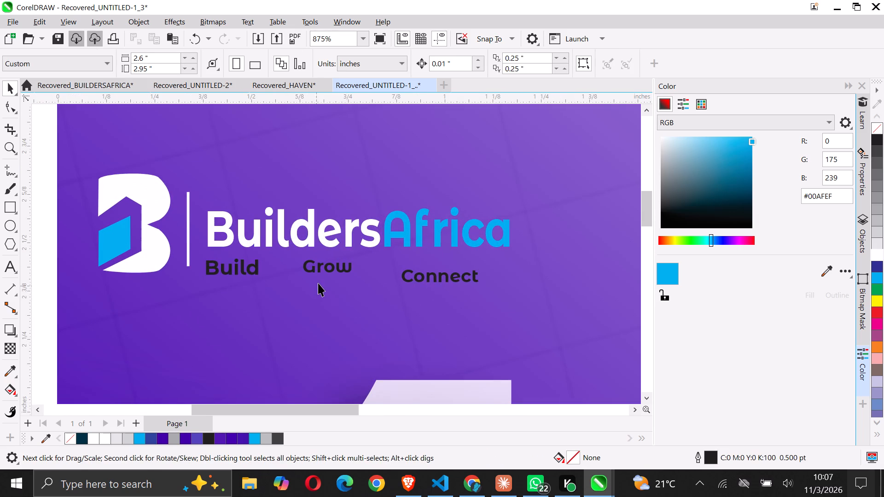
Compare "Grow" with "Build" and set the "Grow" font size to 3.705 pt.
{"action": "left_click", "coordinate": [322, 271]}
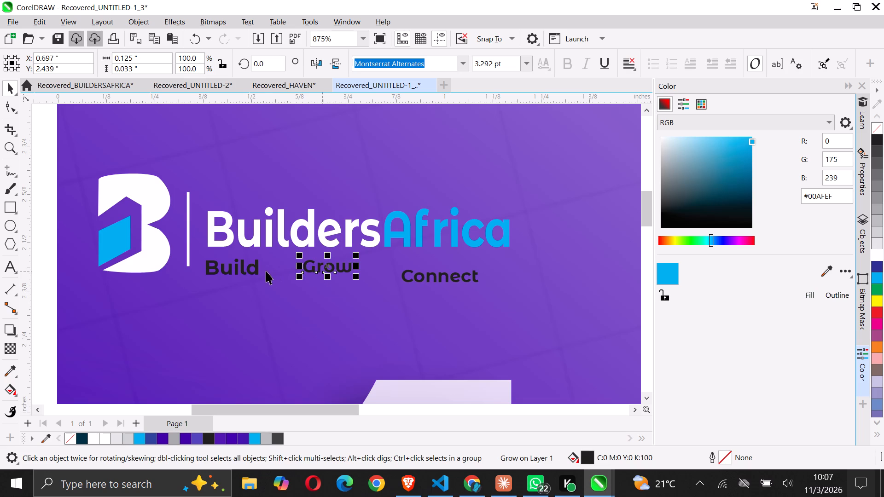
{"action": "left_click", "coordinate": [256, 270]}
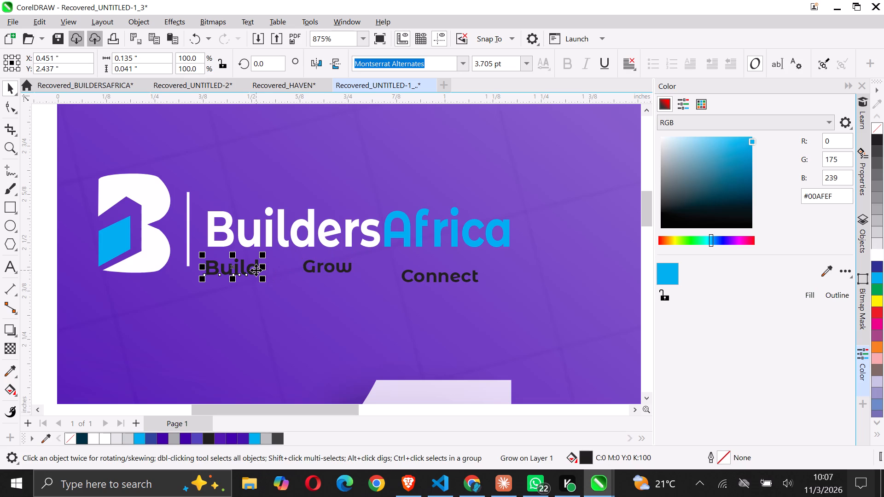
{"action": "left_click", "coordinate": [322, 268]}
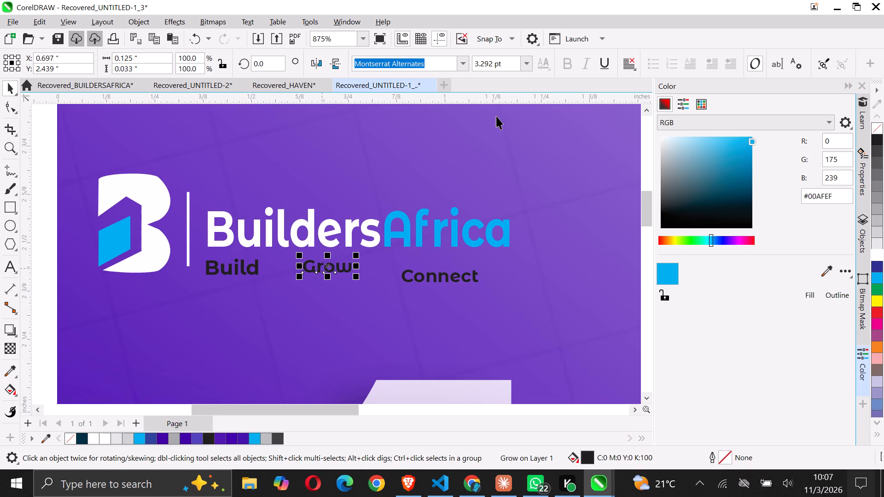
{"action": "double_click", "coordinate": [491, 62]}
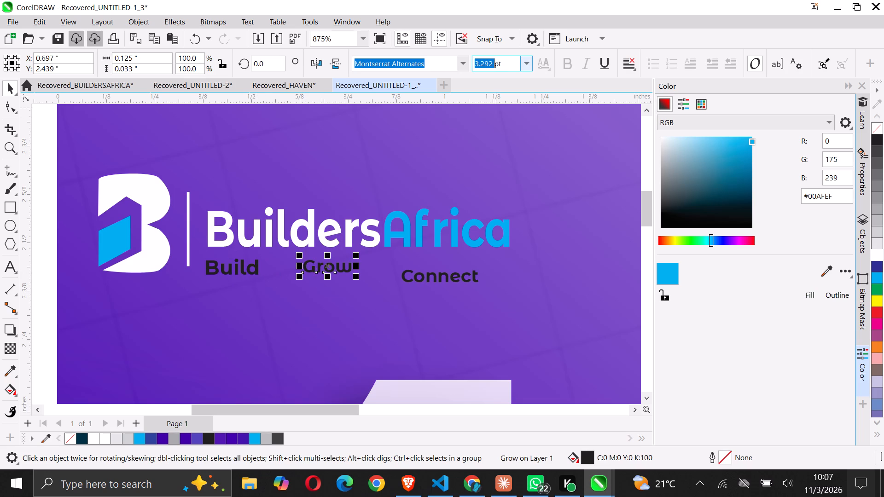
{"action": "left_click", "coordinate": [491, 62]}
{"action": "key", "text": "BackSpace"}
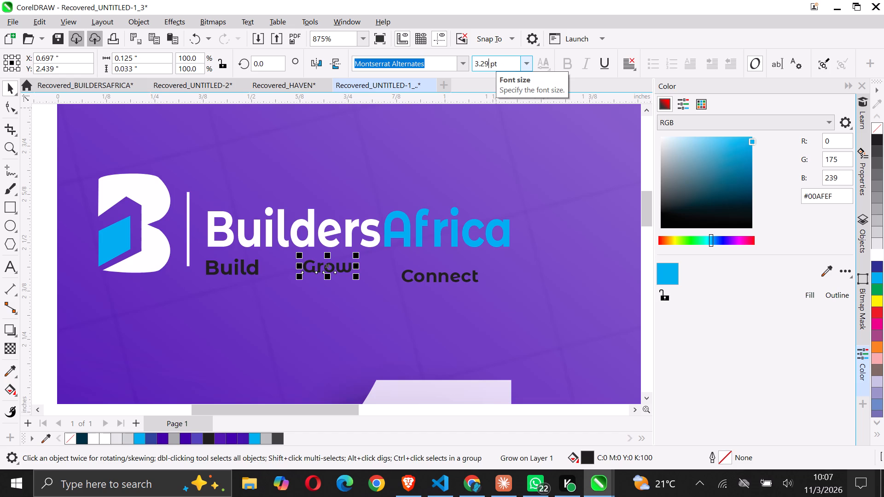
{"action": "key", "text": "BackSpace"}
{"action": "key", "text": "BackSpace"}
{"action": "type", "text": "705"}
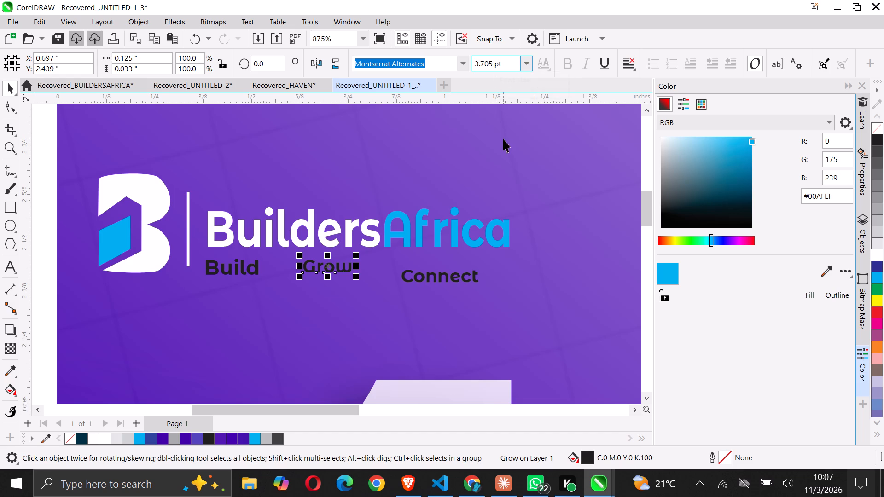
{"action": "left_click", "coordinate": [503, 139]}
Set the "Connect" font size to 3.705 pt and deselect the text.
{"action": "left_click", "coordinate": [435, 281]}
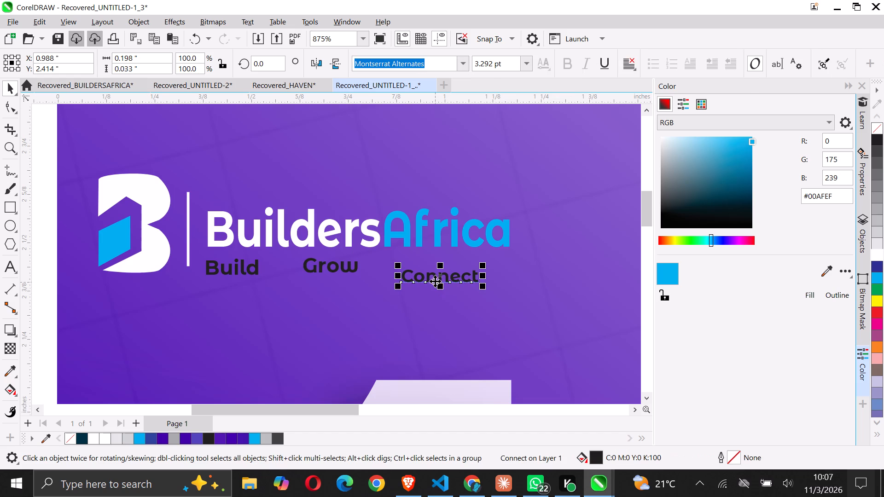
{"action": "triple_click", "coordinate": [492, 62]}
{"action": "key", "text": "BackSpace"}
{"action": "key", "text": "BackSpace"}
{"action": "key", "text": "BackSpace"}
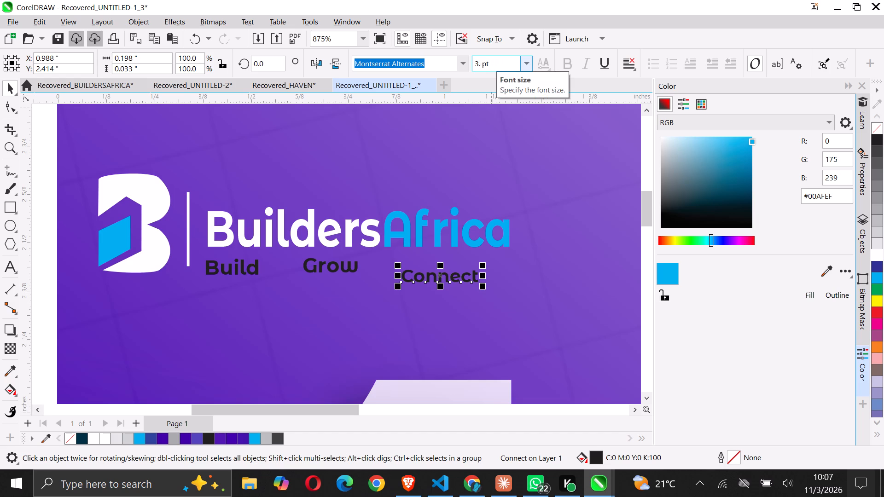
{"action": "type", "text": "705"}
{"action": "left_click", "coordinate": [369, 306]}
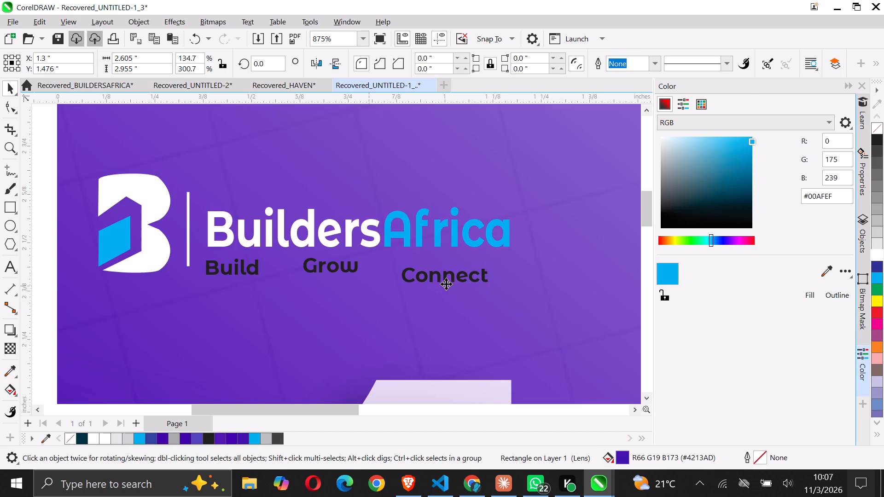
Move "Connect" up level with "Grow" beneath the end of "Africa", centred at about X 1.032 in, Y 2.441 in.
{"action": "left_click_drag", "start_coordinate": [448, 277], "coordinate": [459, 261]}
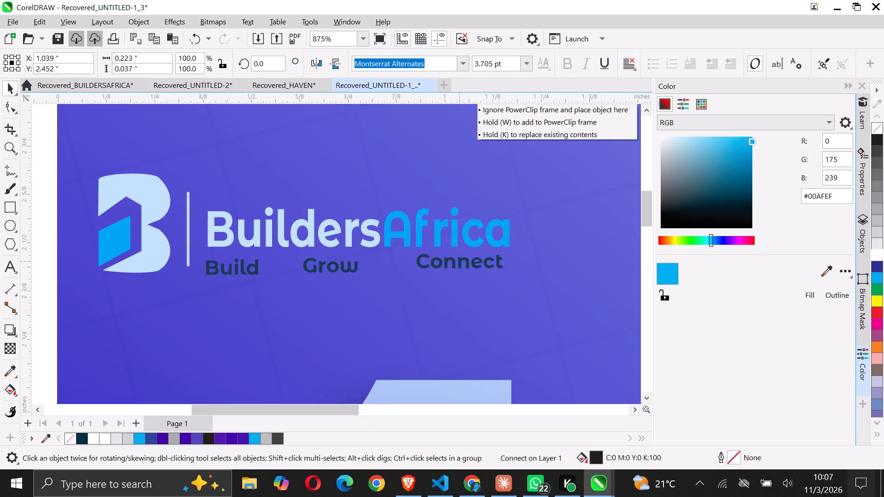
{"action": "left_click_drag", "start_coordinate": [459, 261], "coordinate": [458, 266]}
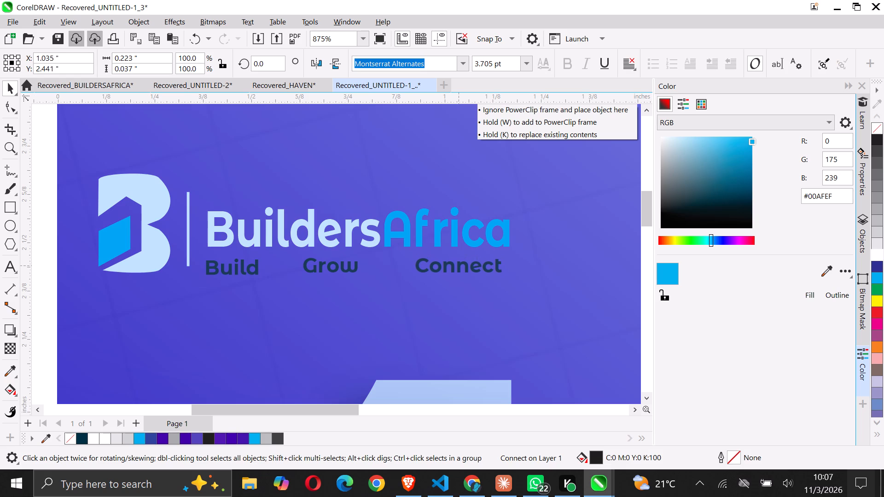
{"action": "left_click_drag", "start_coordinate": [458, 266], "coordinate": [457, 266]}
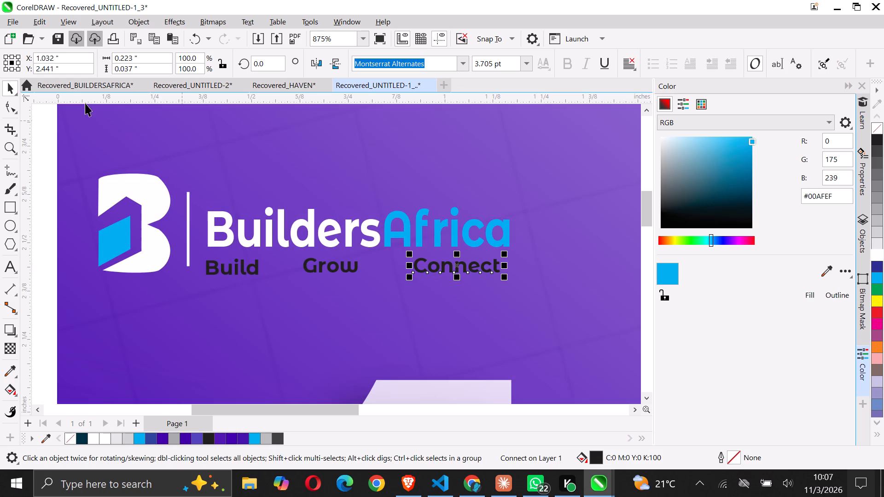
Check the tagline in the BUILDERSAFRICA logo document, and move the flyer's "Build" rightward to about X 0.509 in, Y 2.445 in.
{"action": "left_click", "coordinate": [88, 87]}
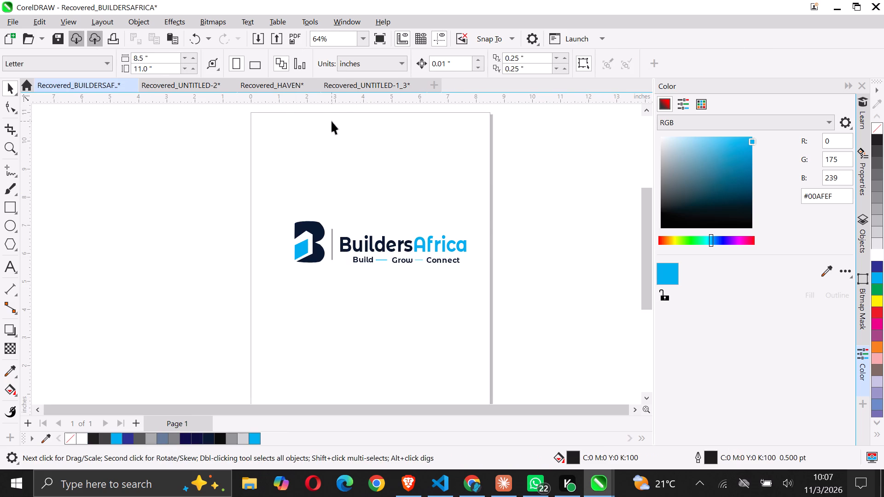
{"action": "left_click", "coordinate": [357, 85]}
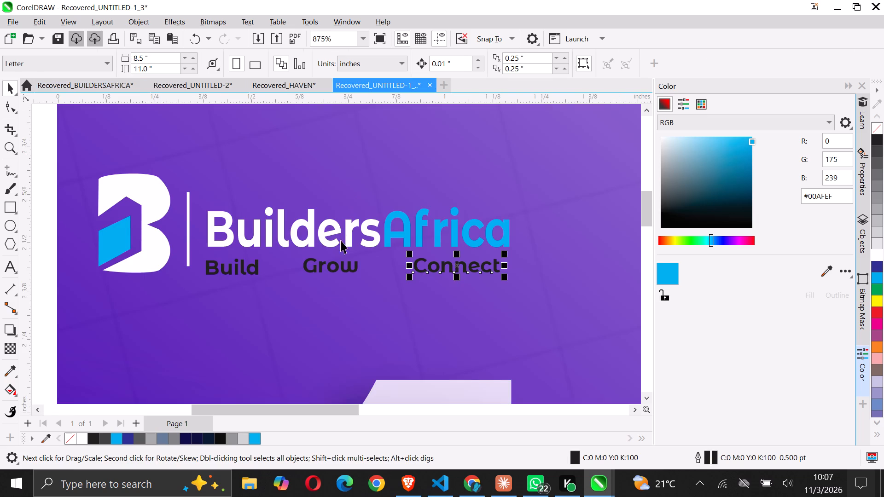
{"action": "left_click_drag", "start_coordinate": [229, 271], "coordinate": [250, 267]}
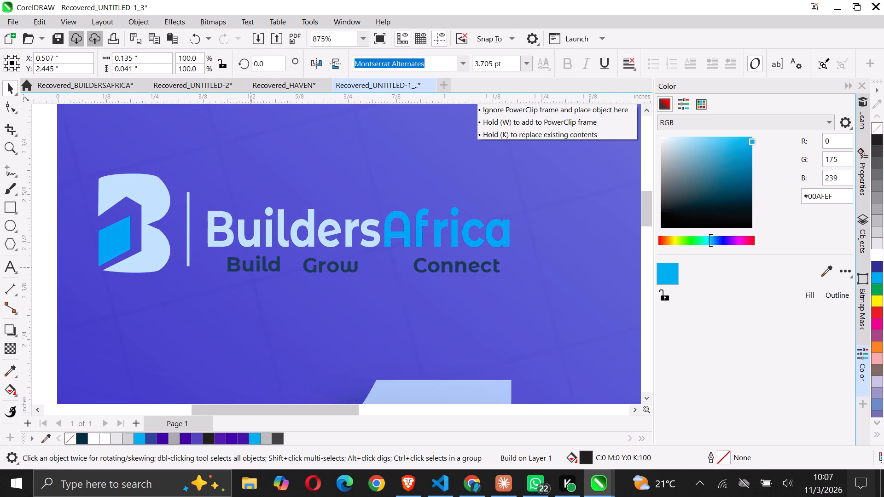
{"action": "left_click_drag", "start_coordinate": [250, 267], "coordinate": [251, 267]}
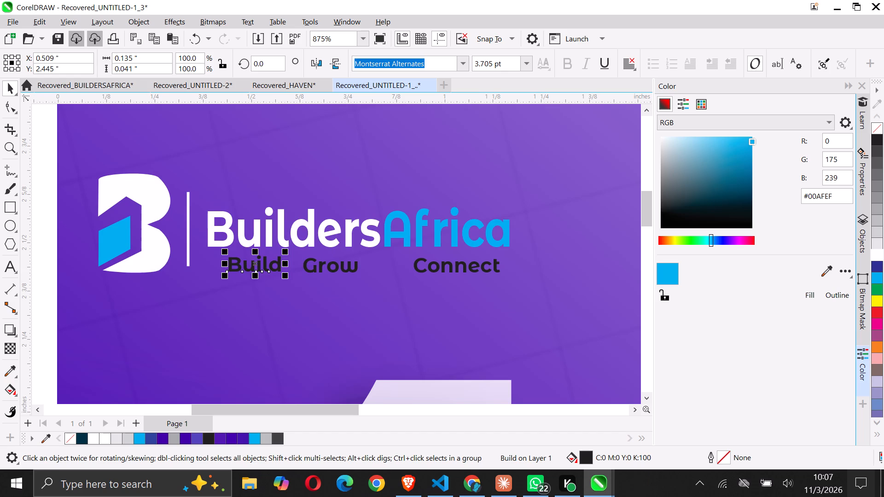
Add a vertical guideline along the outer edge of the "B" in BuildersAfrica, at about X 0.45 in.
{"action": "left_click_drag", "start_coordinate": [29, 287], "coordinate": [230, 312]}
{"action": "left_click_drag", "start_coordinate": [230, 312], "coordinate": [232, 312]}
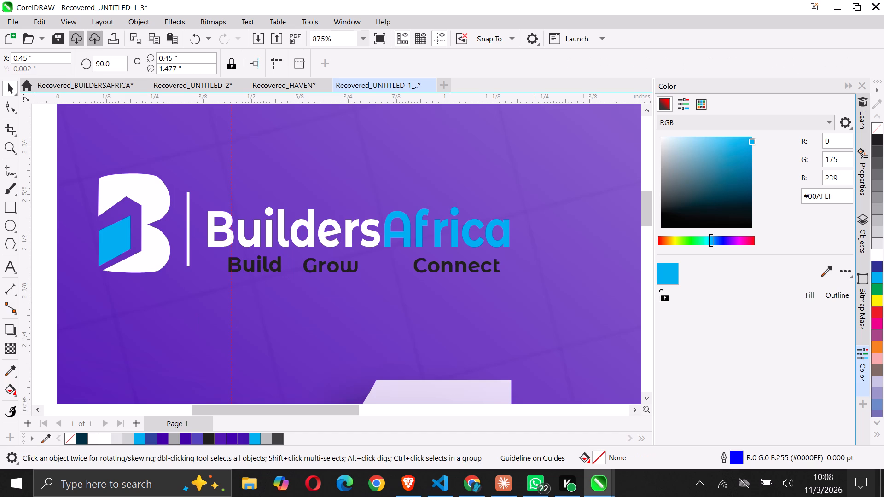
Add a second vertical guideline beyond the end of the BuildersAfrica name, at about X 1.457 in.
{"action": "left_click_drag", "start_coordinate": [32, 322], "coordinate": [328, 381]}
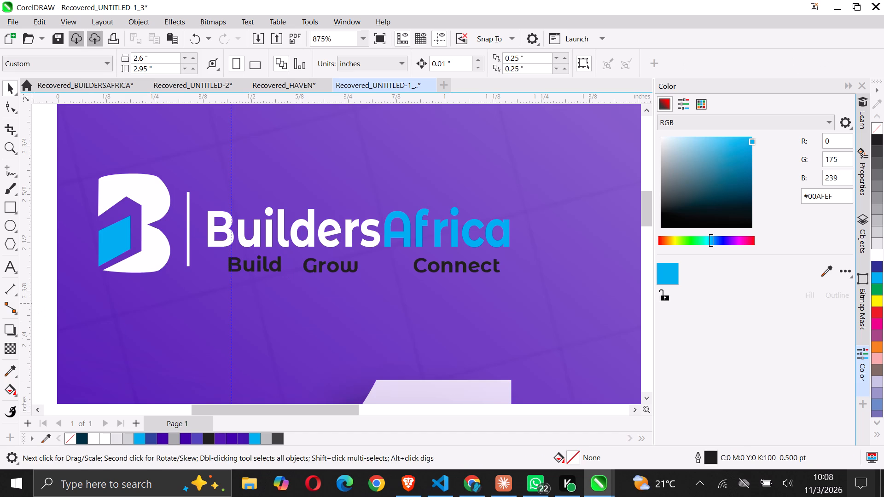
{"action": "left_click_drag", "start_coordinate": [27, 304], "coordinate": [502, 398]}
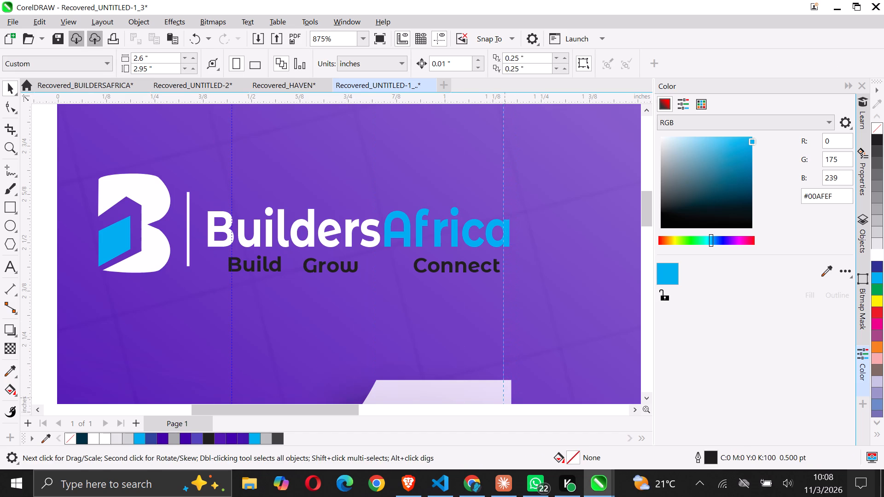
{"action": "left_click_drag", "start_coordinate": [502, 398], "coordinate": [486, 408]}
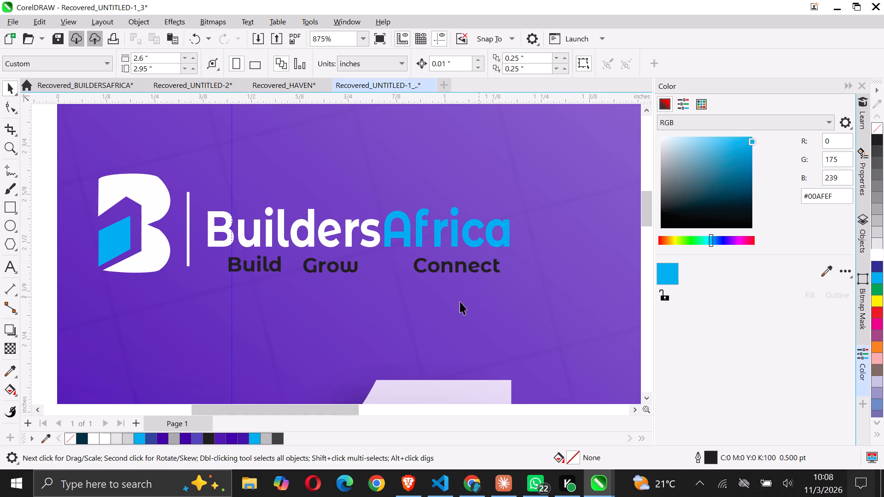
{"action": "left_click", "coordinate": [395, 305]}
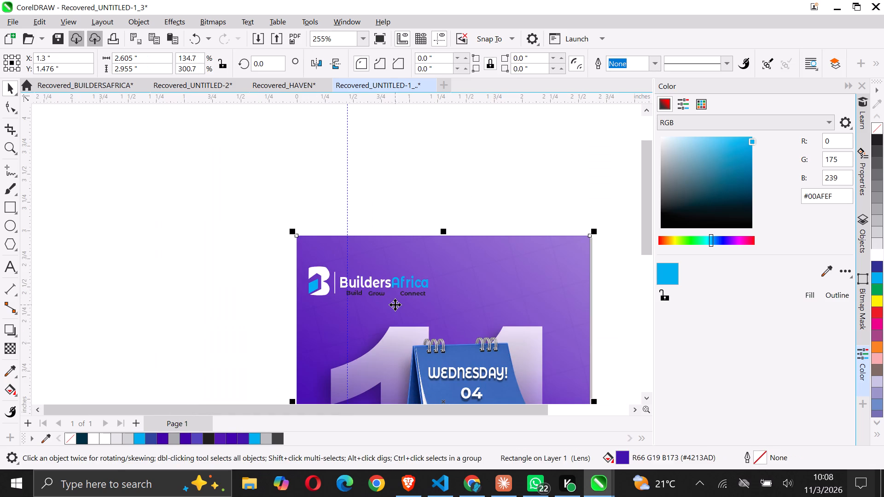
{"action": "left_click_drag", "start_coordinate": [29, 248], "coordinate": [461, 312]}
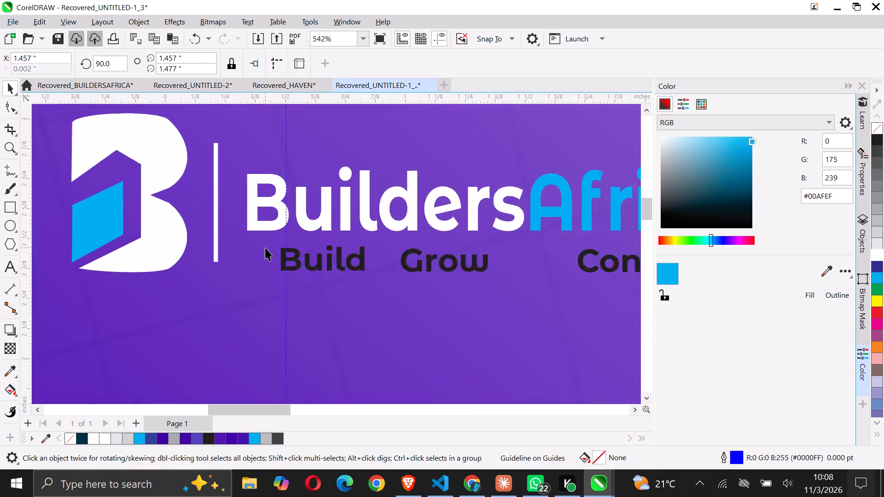
Fine-tune the first guideline to the outer curve of the "B" in BuildersAfrica, at about X 0.454 in.
{"action": "left_click_drag", "start_coordinate": [320, 228], "coordinate": [324, 229]}
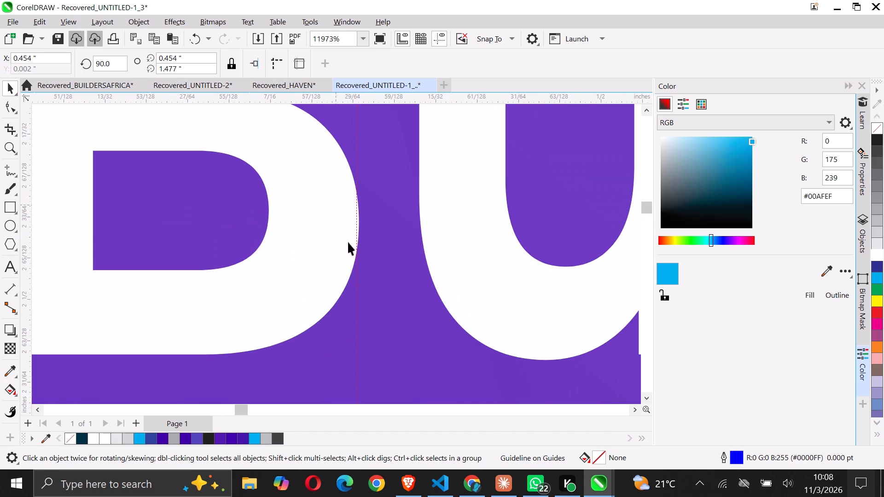
{"action": "left_click", "coordinate": [357, 320]}
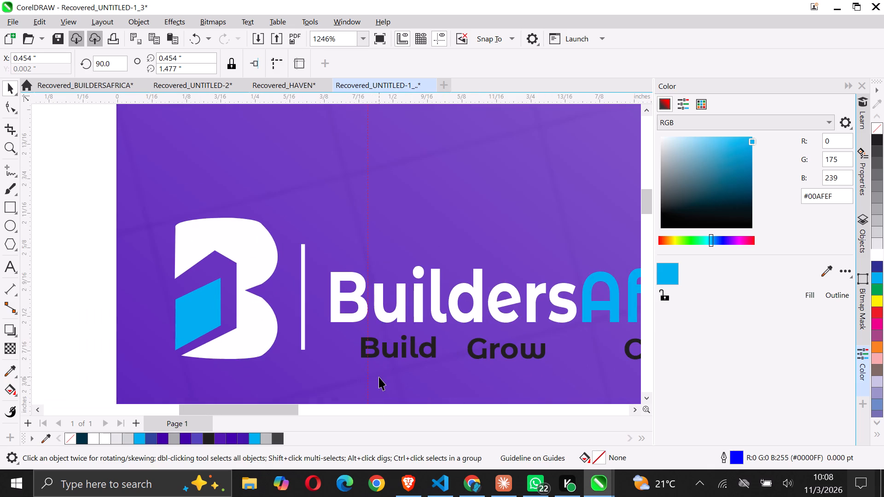
Move "Build" so its starting edge sits against the first guideline, centred at about X 0.521 in, Y 2.449 in.
{"action": "left_click_drag", "start_coordinate": [371, 287], "coordinate": [378, 283]}
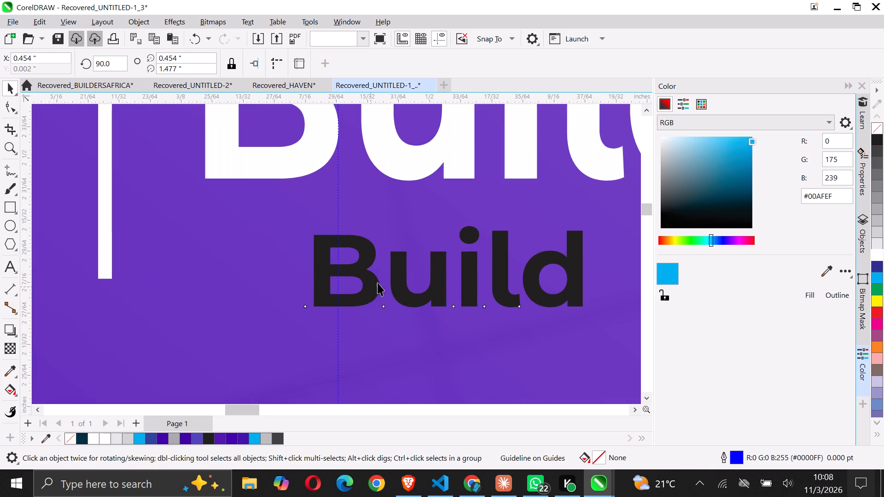
{"action": "left_click_drag", "start_coordinate": [378, 283], "coordinate": [396, 282]}
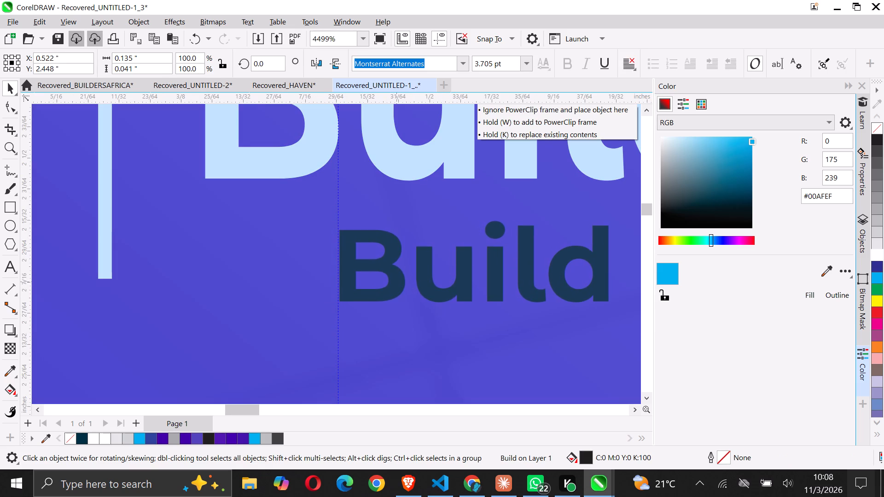
{"action": "left_click_drag", "start_coordinate": [396, 282], "coordinate": [395, 281]}
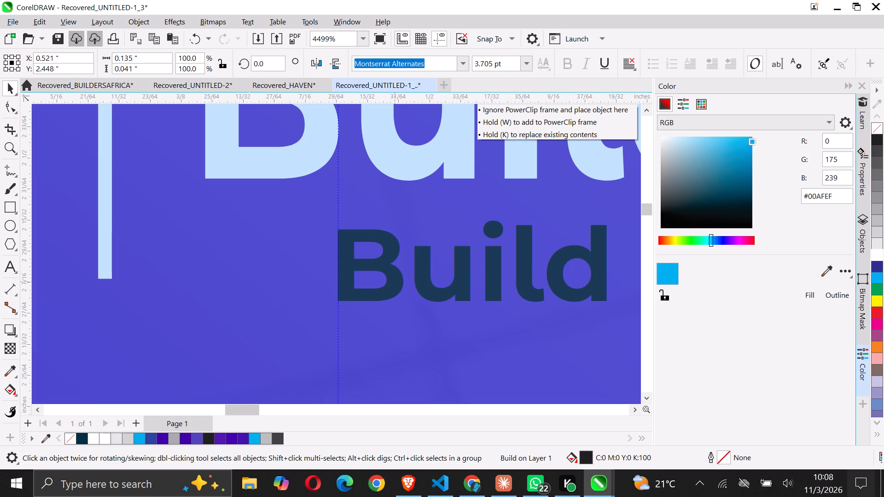
{"action": "left_click_drag", "start_coordinate": [395, 281], "coordinate": [395, 279]}
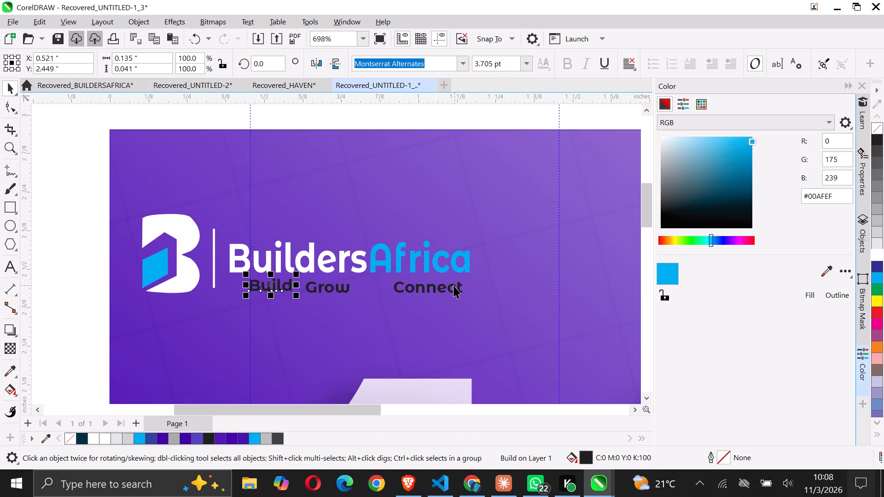
Move "Connect" closer to "Grow", centred at about X 0.976 in, Y 2.436 in.
{"action": "left_click_drag", "start_coordinate": [443, 289], "coordinate": [426, 291]}
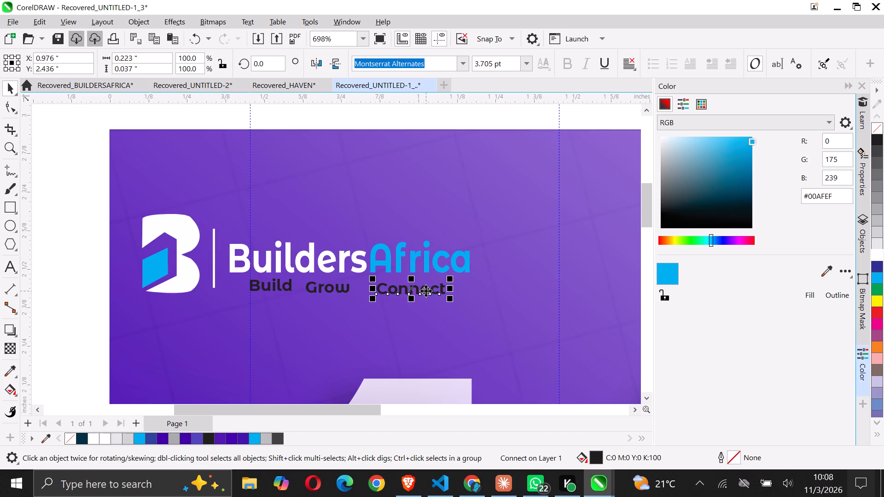
Move the second vertical guideline to the outer curve of the final "a" in BuildersAfrica, at about X 1.107 in.
{"action": "left_click_drag", "start_coordinate": [560, 291], "coordinate": [514, 294]}
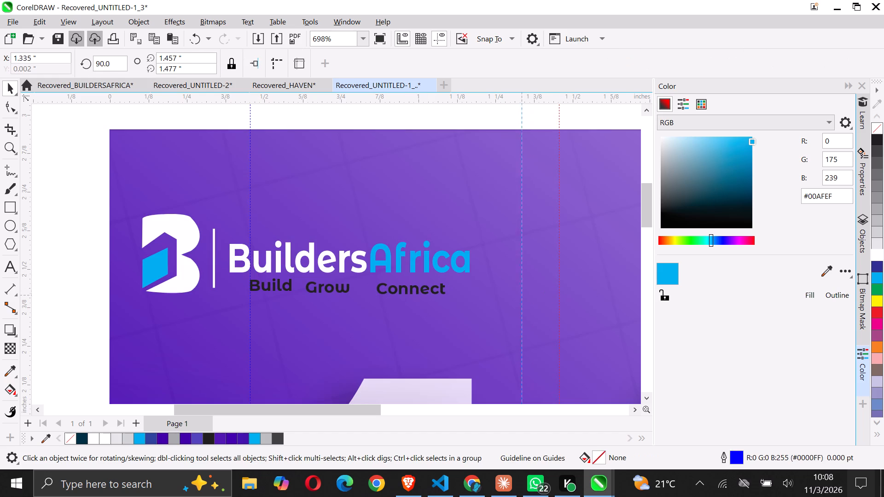
{"action": "left_click_drag", "start_coordinate": [514, 294], "coordinate": [452, 300]}
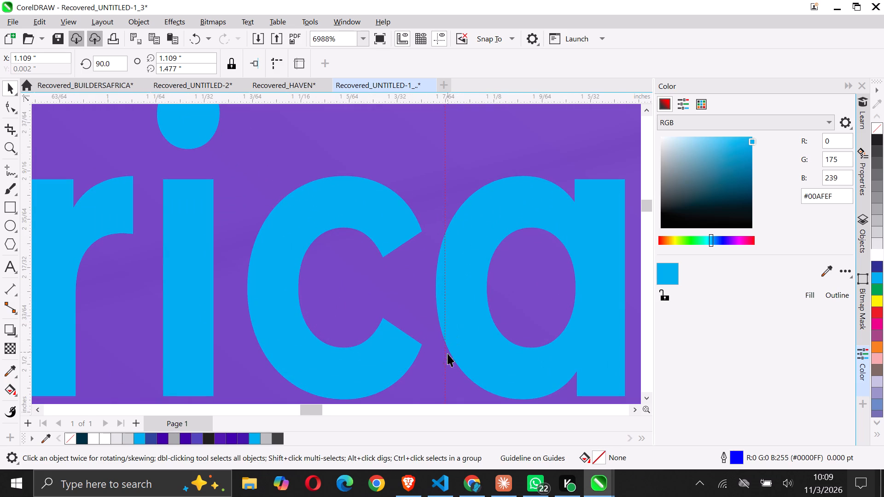
{"action": "left_click_drag", "start_coordinate": [446, 358], "coordinate": [437, 359]}
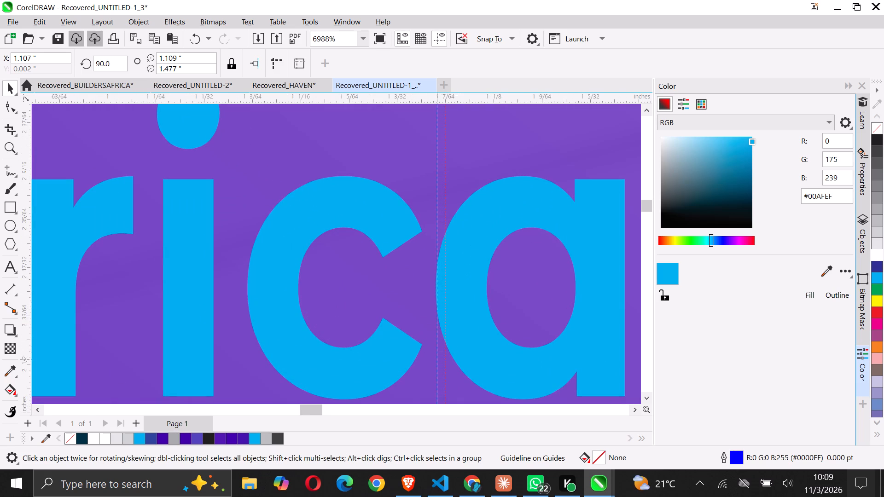
{"action": "left_click_drag", "start_coordinate": [437, 359], "coordinate": [436, 360]}
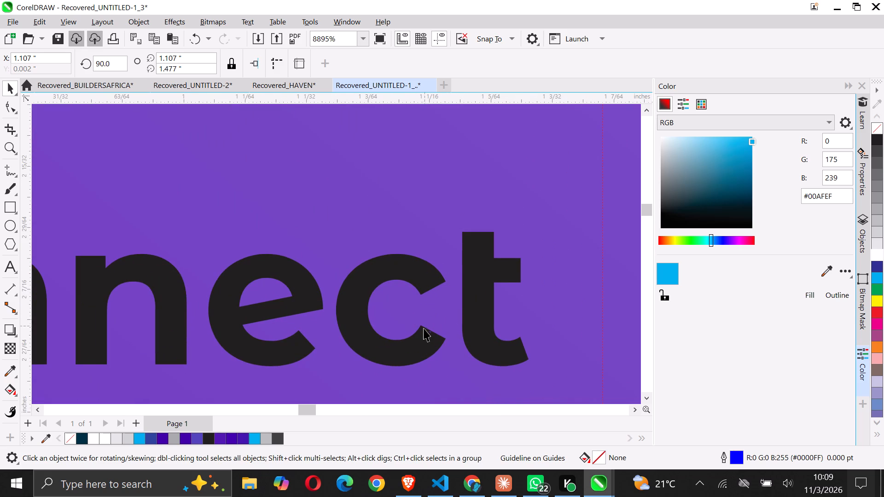
Move "Connect" so its ending edge sits against the second guideline, centred at about X 0.995 in, Y 2.438 in.
{"action": "left_click_drag", "start_coordinate": [419, 339], "coordinate": [480, 329]}
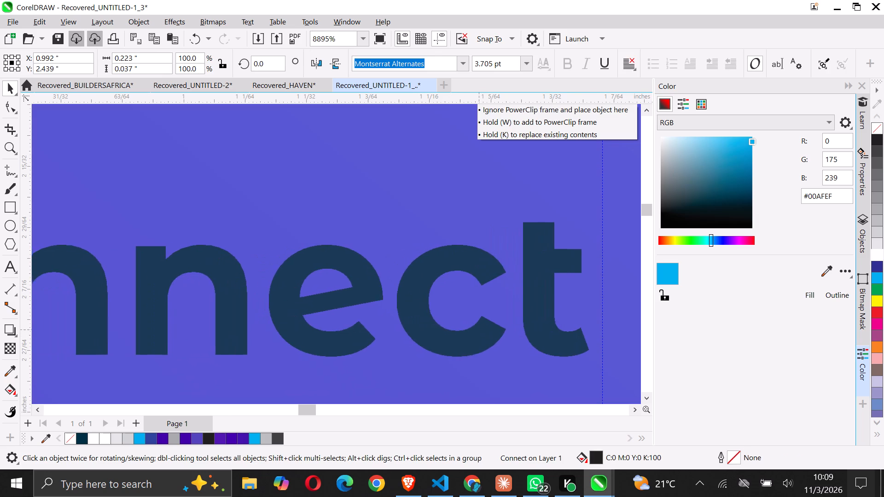
{"action": "left_click_drag", "start_coordinate": [480, 329], "coordinate": [494, 331]}
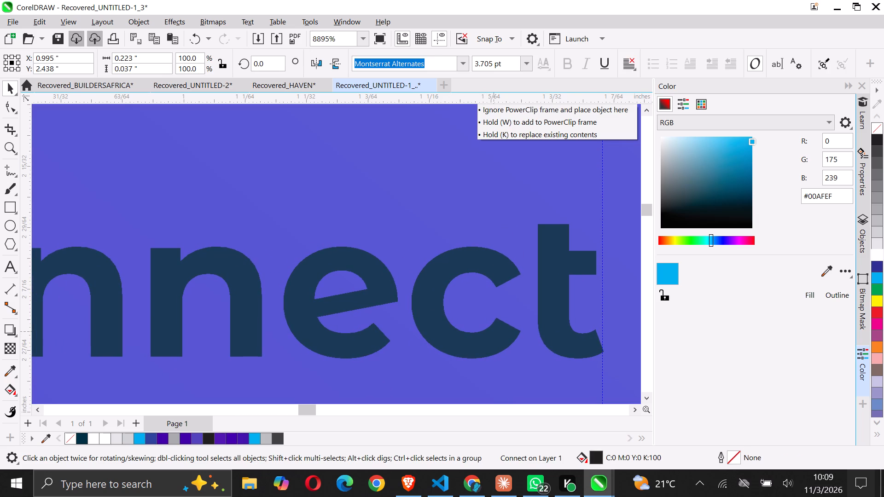
{"action": "left_click_drag", "start_coordinate": [494, 331], "coordinate": [493, 331]}
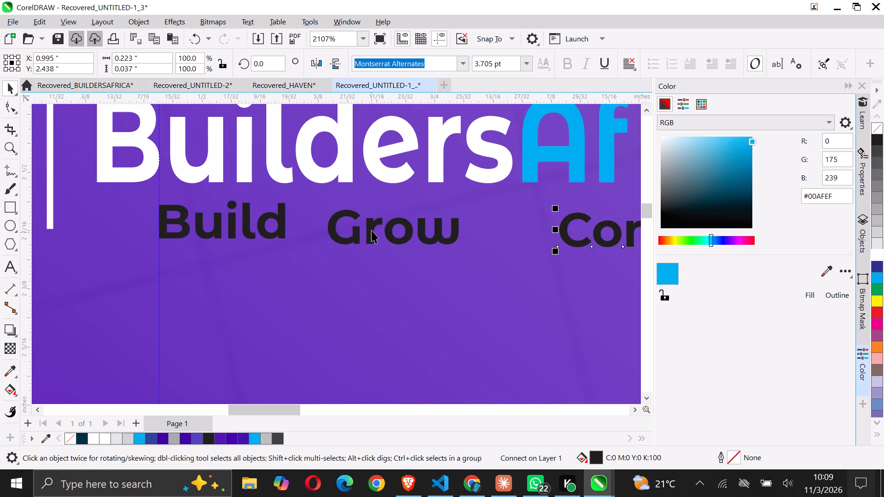
Move "Grow" between "Build" and "Connect", centred at about X 0.746 in, Y 2.444 in, and deselect it.
{"action": "left_click_drag", "start_coordinate": [372, 228], "coordinate": [407, 225]}
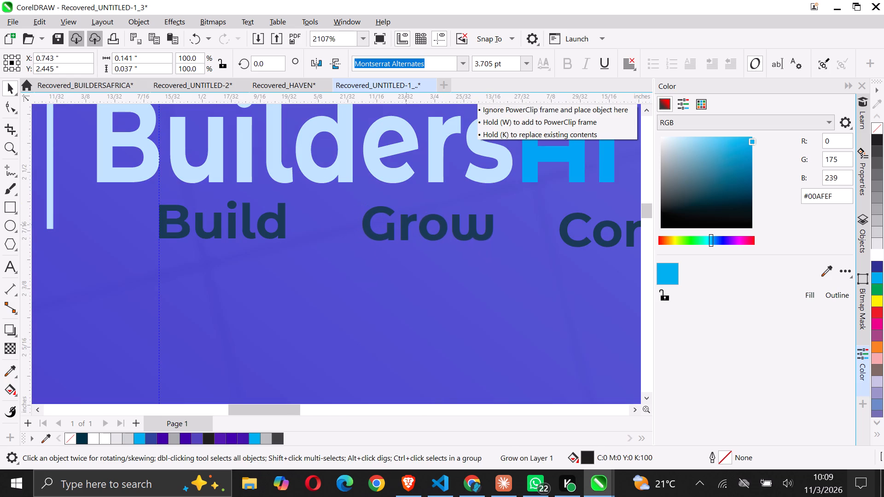
{"action": "left_click_drag", "start_coordinate": [407, 225], "coordinate": [409, 224]}
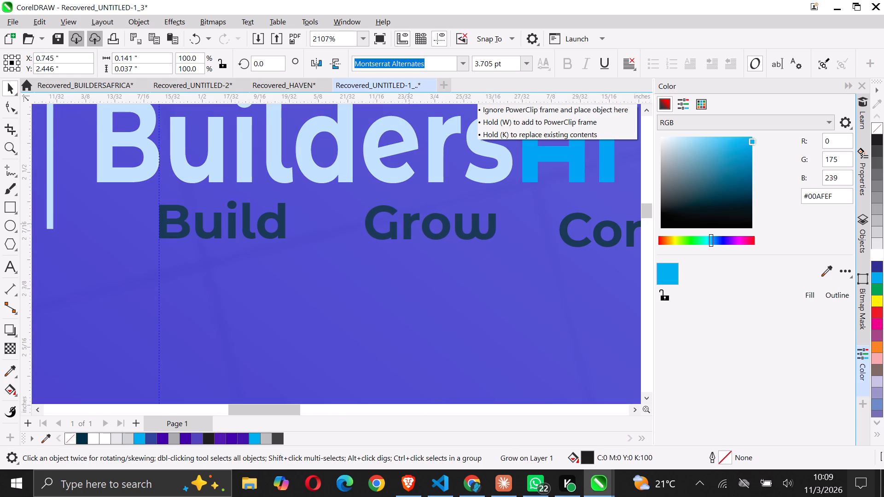
{"action": "left_click_drag", "start_coordinate": [409, 224], "coordinate": [409, 225]}
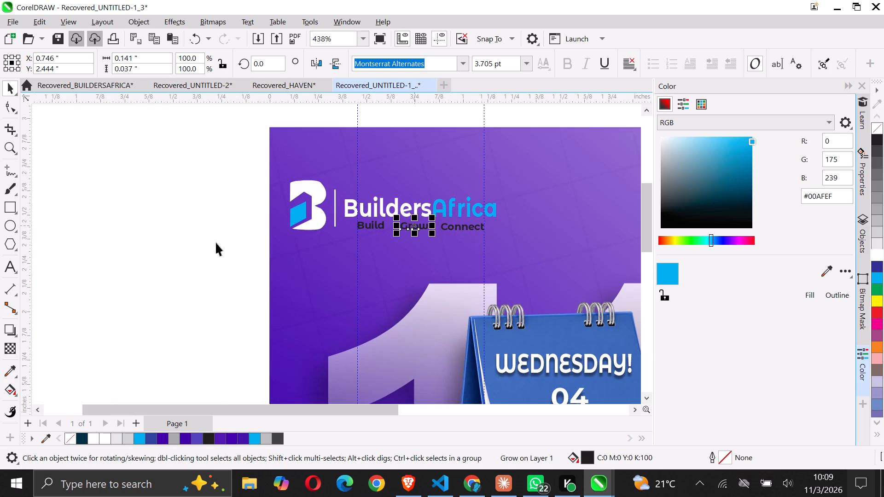
{"action": "left_click", "coordinate": [160, 233]}
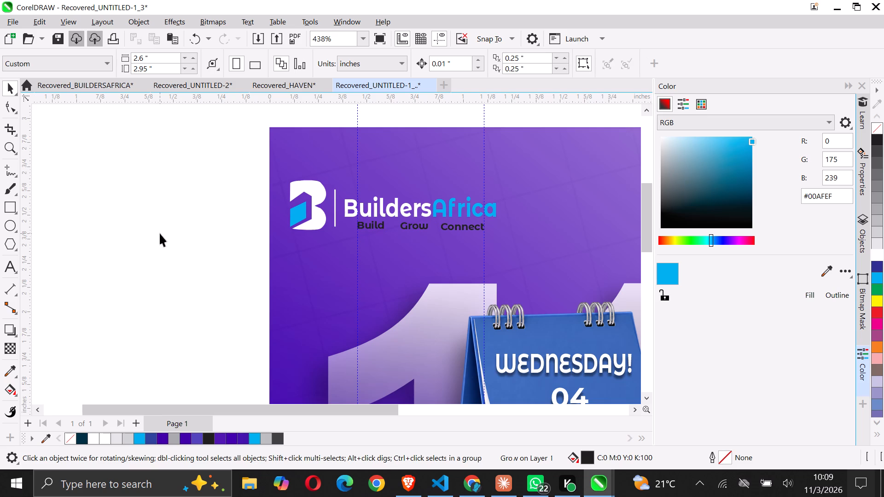
After checking the original BUILDERSAFRICA logo, draw a Hairline-outlined rectangle about 0.087 by 0.025 in between "Build" and "Grow".
{"action": "left_click", "coordinate": [92, 91]}
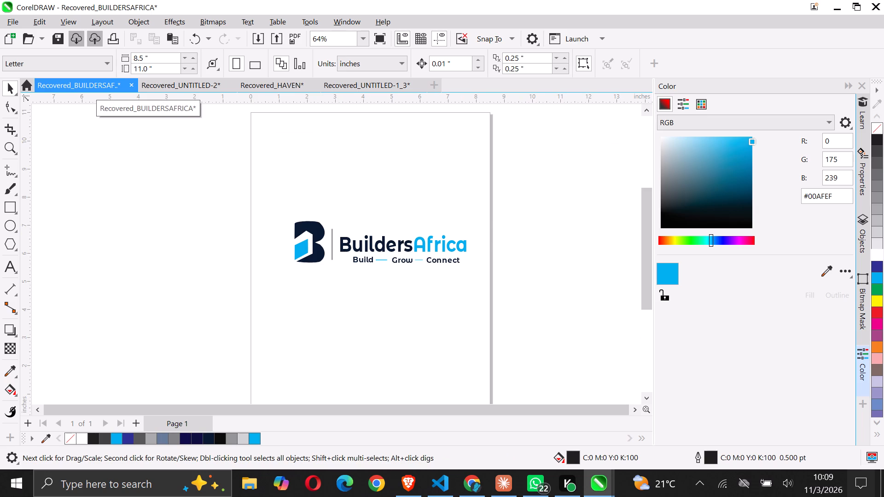
{"action": "left_click", "coordinate": [361, 81]}
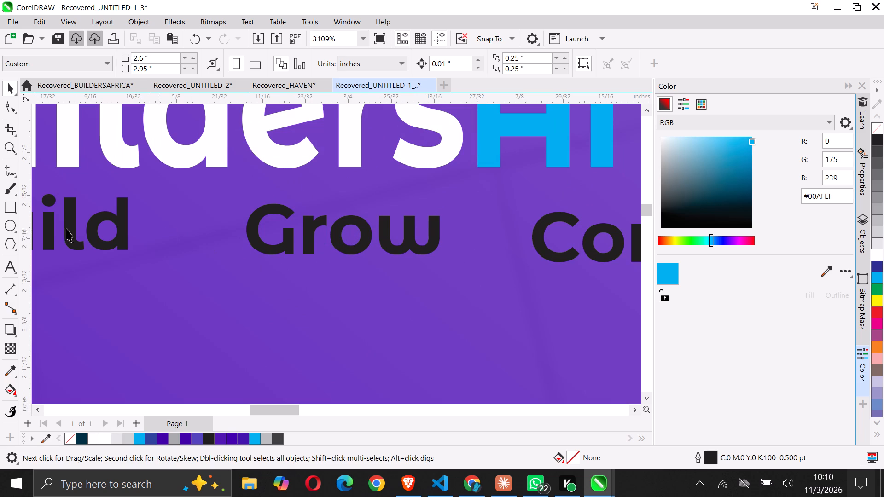
{"action": "left_click", "coordinate": [11, 211]}
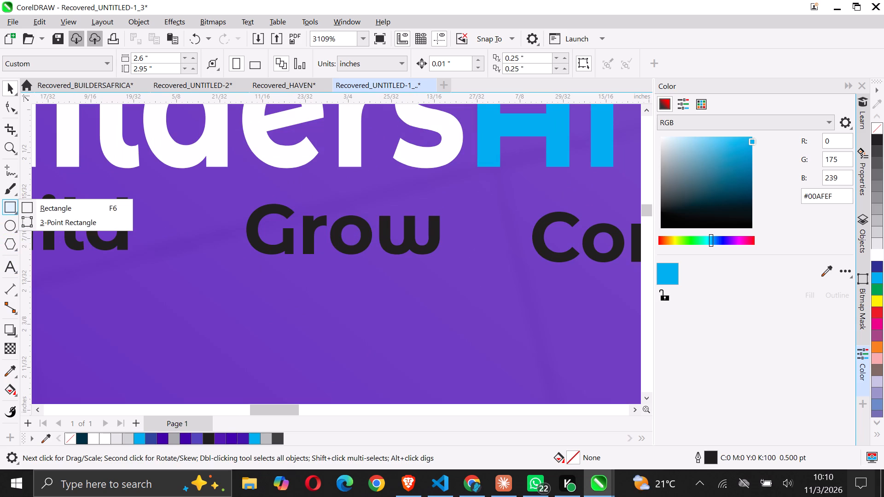
{"action": "left_click", "coordinate": [64, 206]}
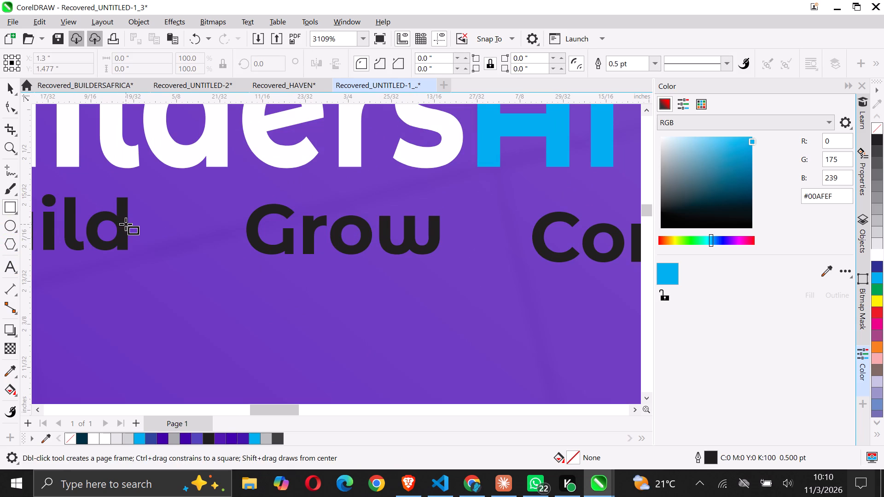
{"action": "left_click_drag", "start_coordinate": [126, 224], "coordinate": [250, 259]}
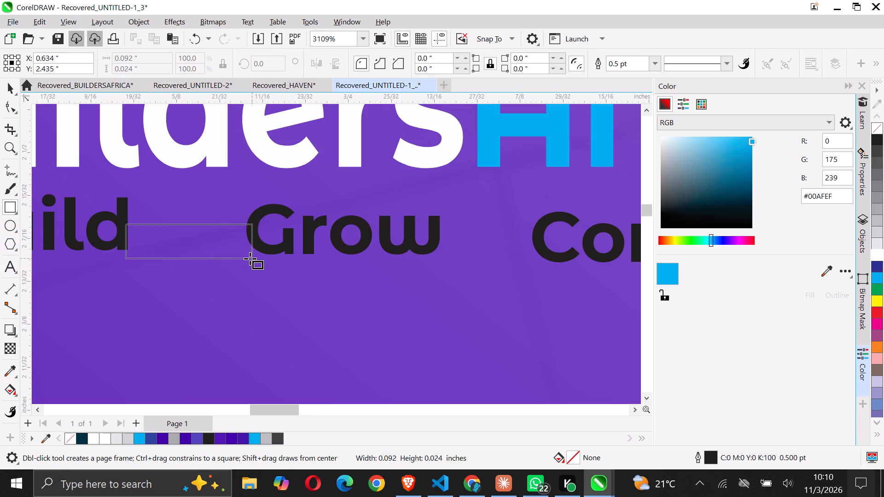
{"action": "left_click_drag", "start_coordinate": [250, 259], "coordinate": [246, 259]}
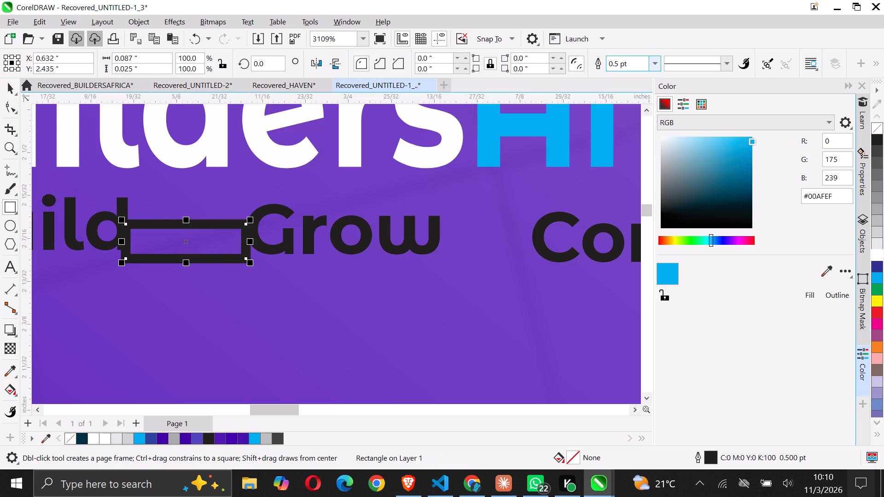
{"action": "left_click", "coordinate": [656, 65]}
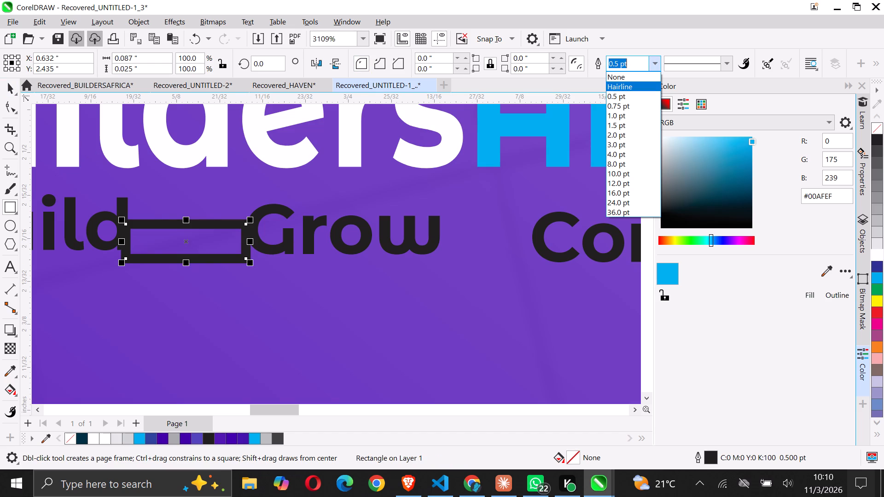
{"action": "left_click", "coordinate": [629, 84]}
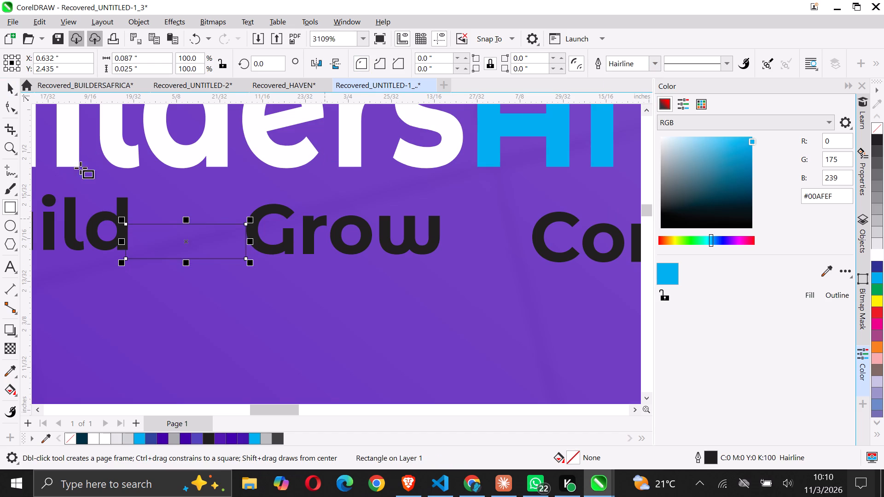
Fit the rectangle's sides to the end of "Build" and the start of "Grow", making it about 0.087 in wide.
{"action": "left_click", "coordinate": [7, 86]}
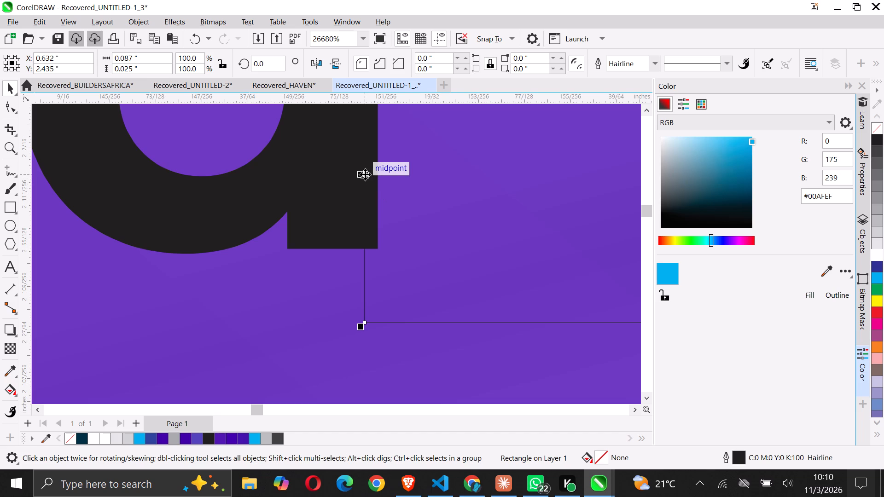
{"action": "left_click_drag", "start_coordinate": [363, 174], "coordinate": [377, 173]}
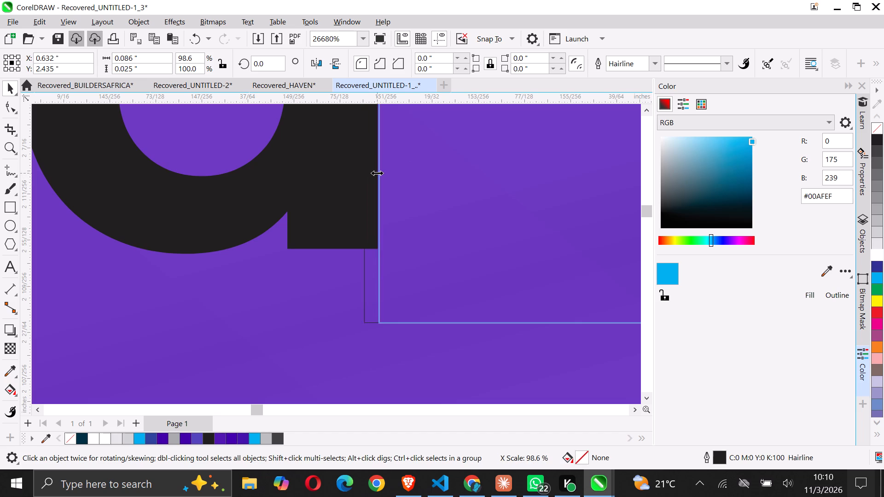
{"action": "left_click_drag", "start_coordinate": [377, 173], "coordinate": [376, 174]}
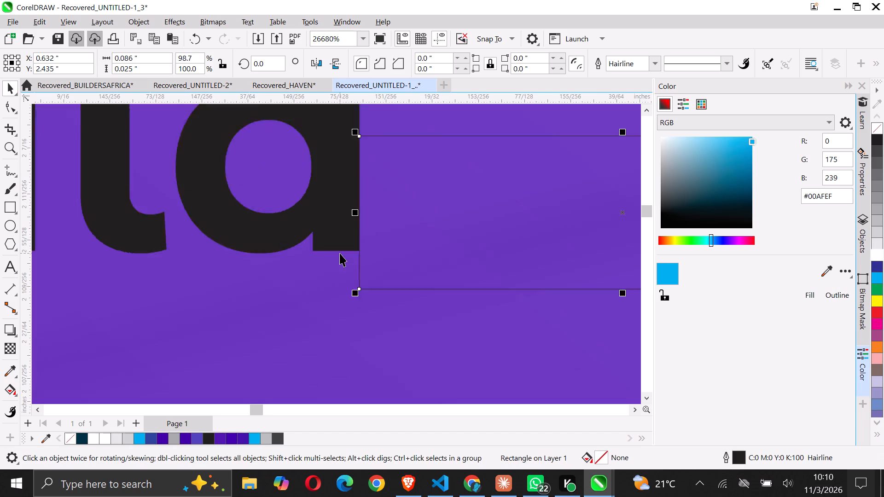
{"action": "left_click", "coordinate": [340, 253]}
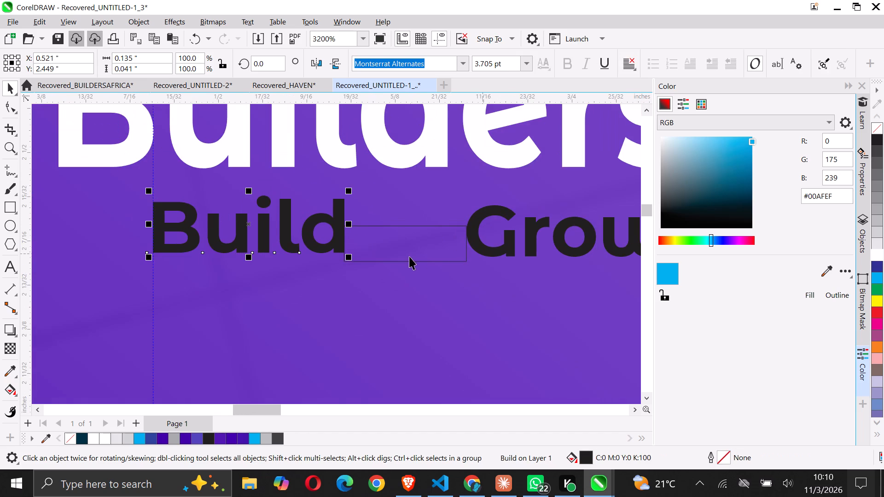
{"action": "left_click", "coordinate": [408, 256]}
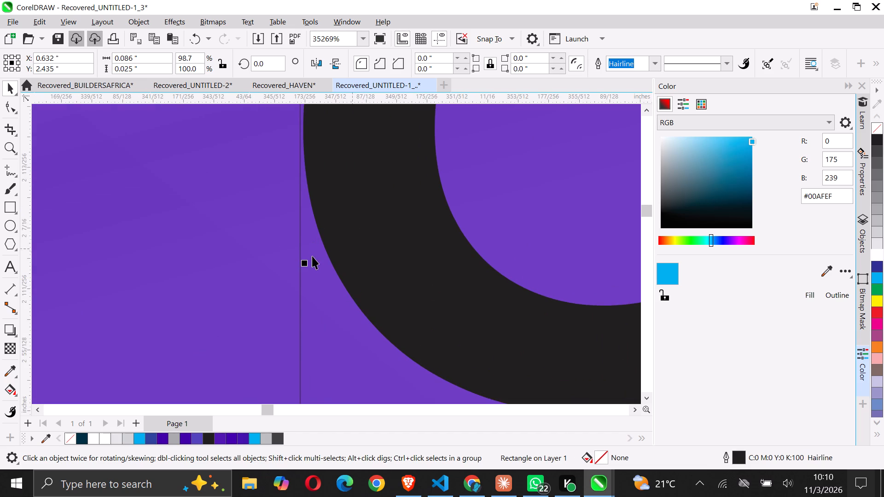
{"action": "left_click_drag", "start_coordinate": [308, 262], "coordinate": [314, 263]}
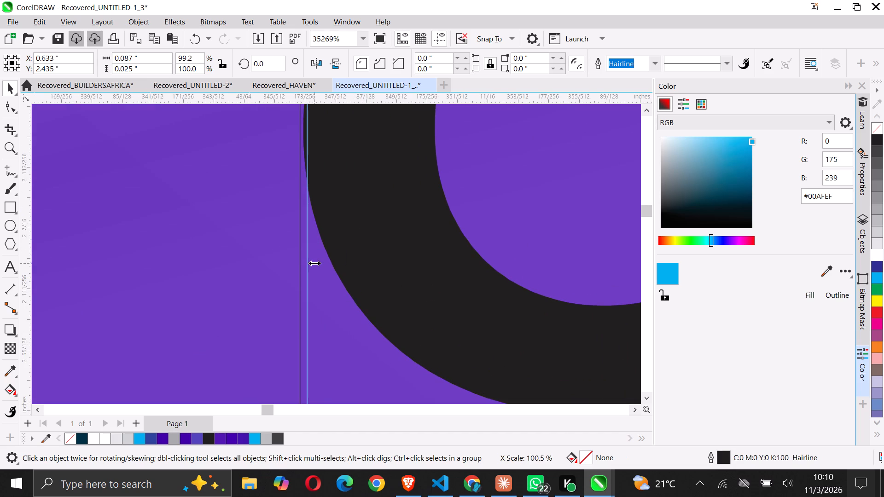
{"action": "left_click_drag", "start_coordinate": [314, 263], "coordinate": [320, 267]}
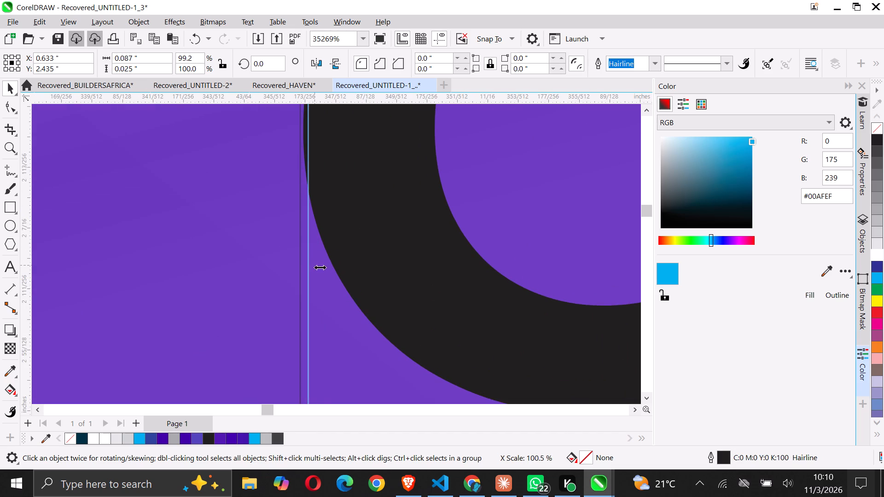
{"action": "left_click_drag", "start_coordinate": [320, 267], "coordinate": [331, 271]}
{"action": "left_click_drag", "start_coordinate": [325, 260], "coordinate": [296, 260]}
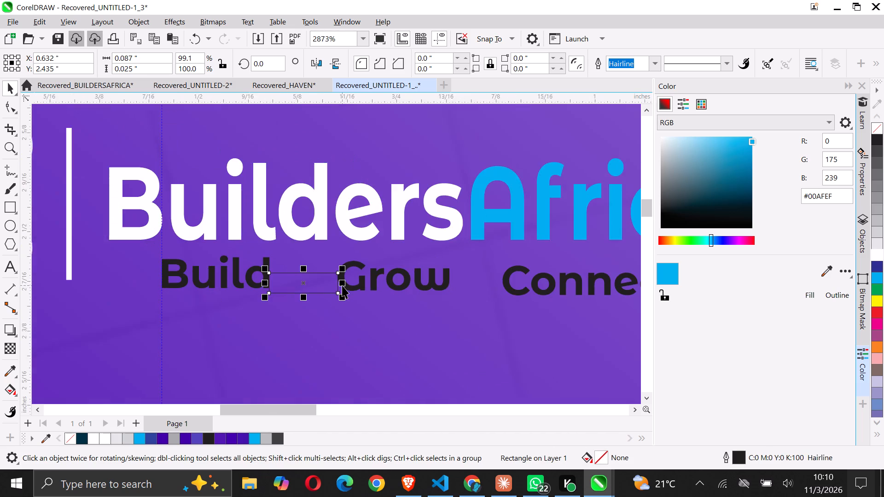
Move the spacer rectangle to the gap between "Grow" and "Connect".
{"action": "left_click", "coordinate": [291, 282]}
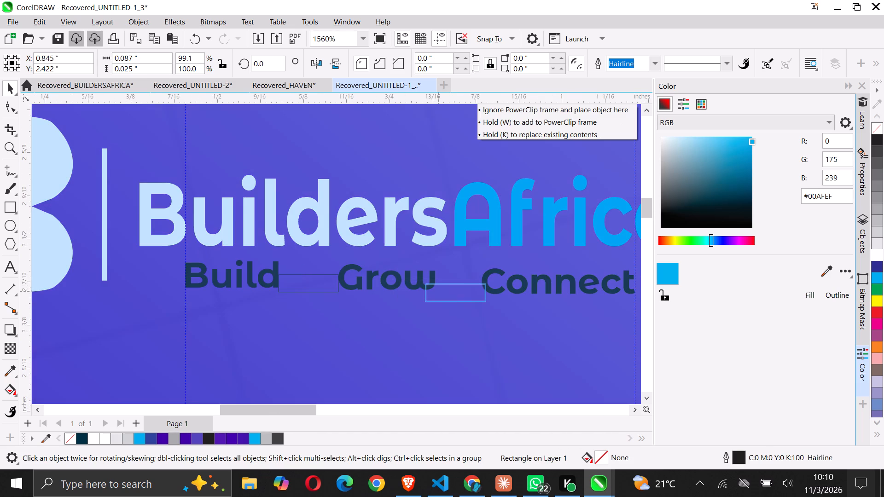